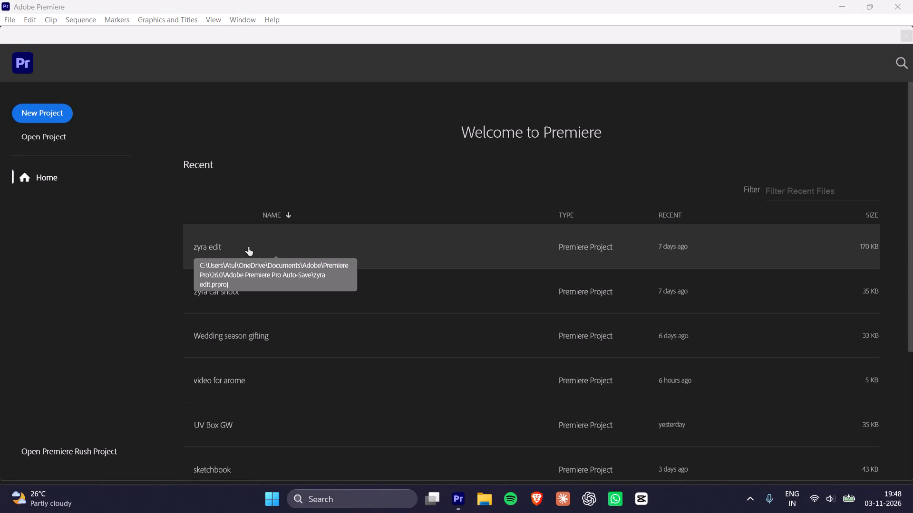
Open the recent project UV Box GW.
{"action": "scroll", "coordinate": [273, 362], "scroll_direction": "down", "scroll_amount": 13}
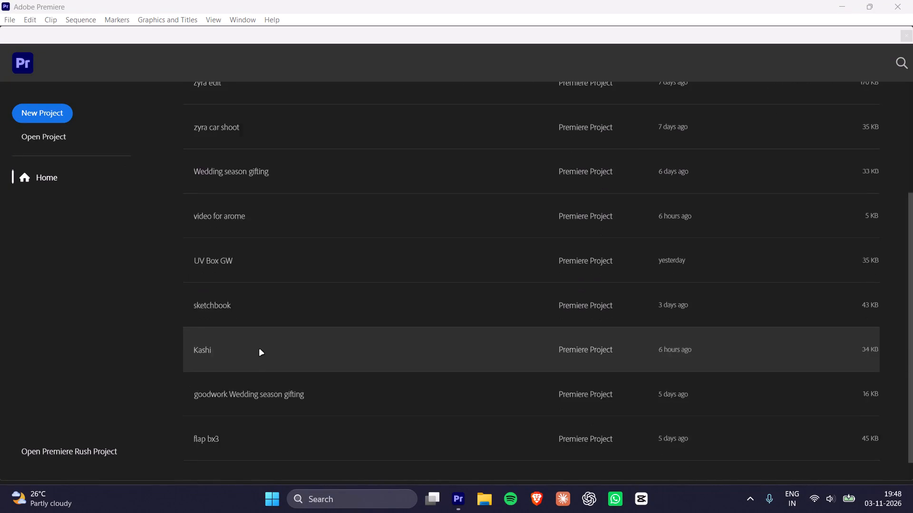
{"action": "scroll", "coordinate": [260, 350], "scroll_direction": "down", "scroll_amount": 6}
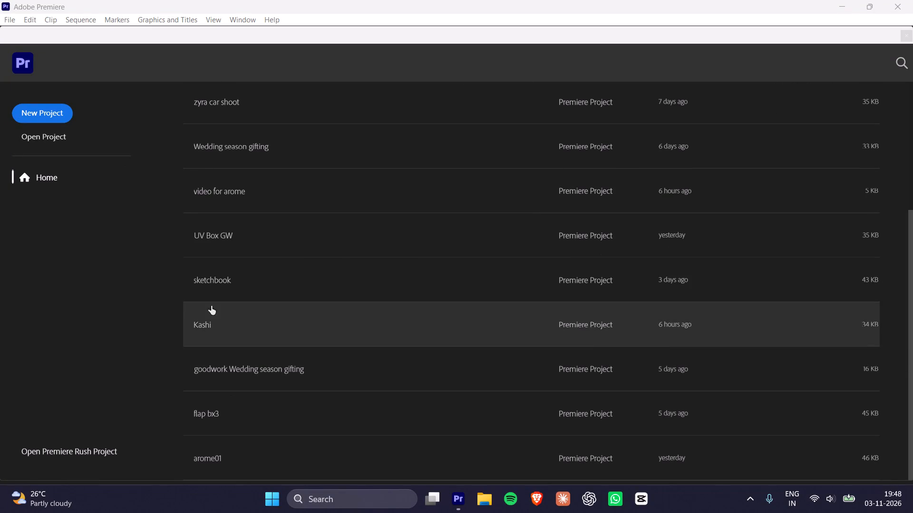
{"action": "left_click", "coordinate": [260, 233]}
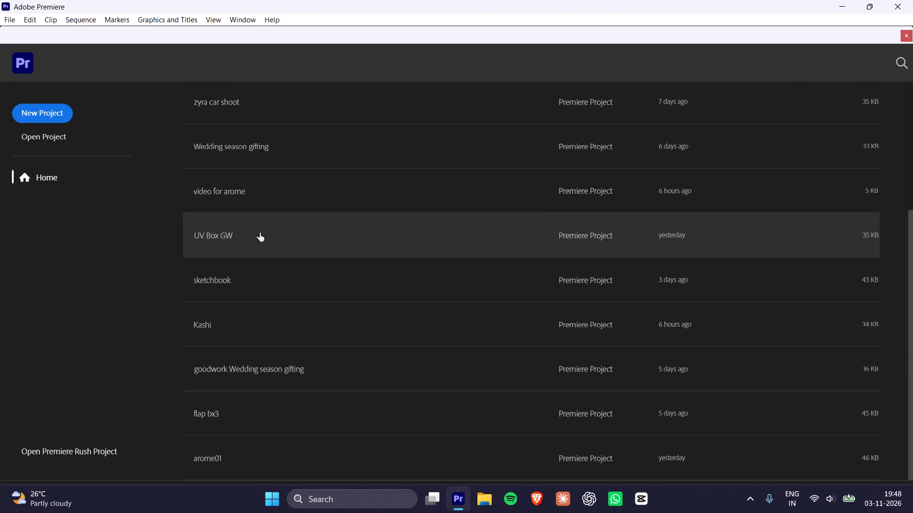
{"action": "left_click", "coordinate": [418, 231]}
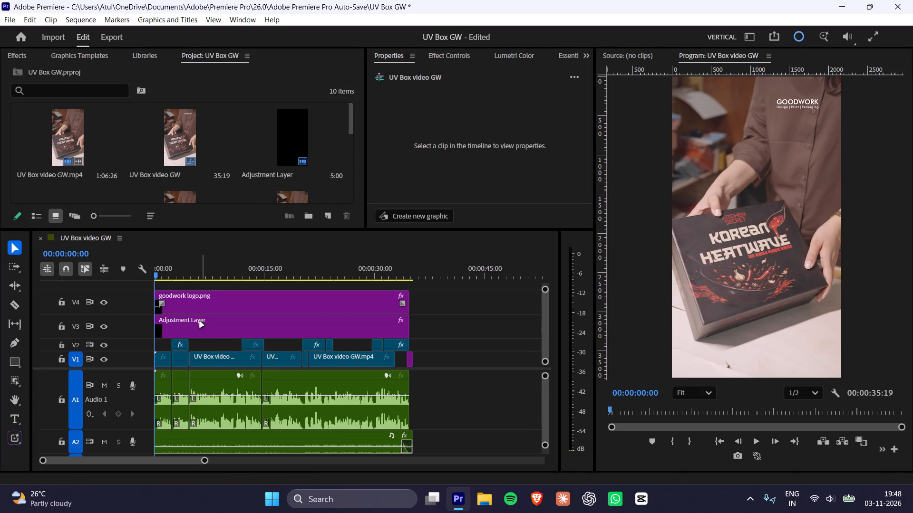
Review the opening seconds of the UV Box video GW sequence and look through the project's media.
{"action": "scroll", "coordinate": [251, 365], "scroll_direction": "up", "scroll_amount": 1}
{"action": "scroll", "coordinate": [251, 365], "scroll_direction": "up", "scroll_amount": 9, "text": "alt"}
{"action": "left_click_drag", "start_coordinate": [210, 264], "coordinate": [0, 277]}
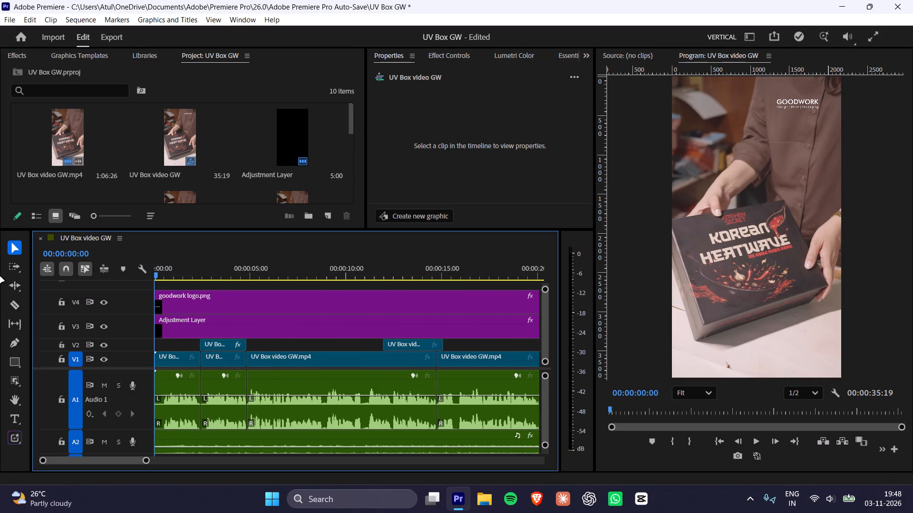
{"action": "left_click_drag", "start_coordinate": [0, 277], "coordinate": [0, 277]}
{"action": "key", "text": "space"}
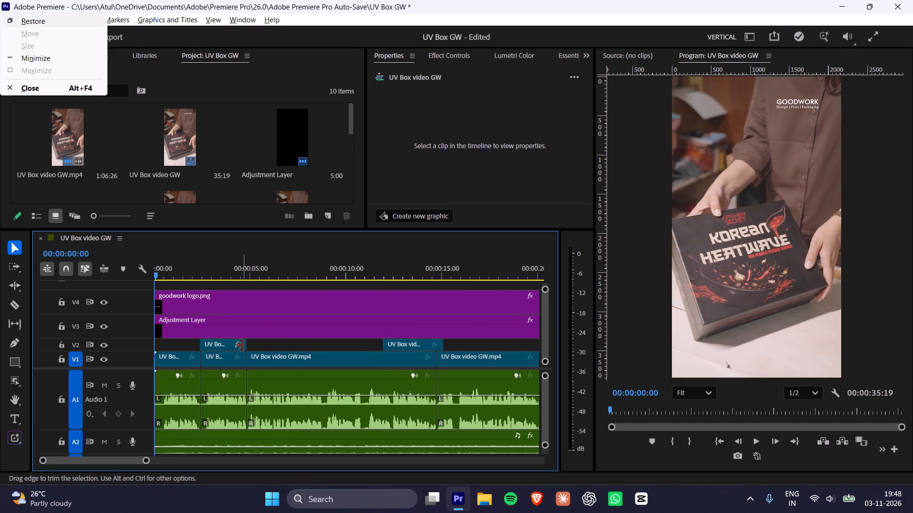
{"action": "key", "text": "space"}
{"action": "left_click", "coordinate": [179, 274]}
{"action": "left_click_drag", "start_coordinate": [182, 275], "coordinate": [83, 259]}
{"action": "scroll", "coordinate": [182, 166], "scroll_direction": "down", "scroll_amount": 3}
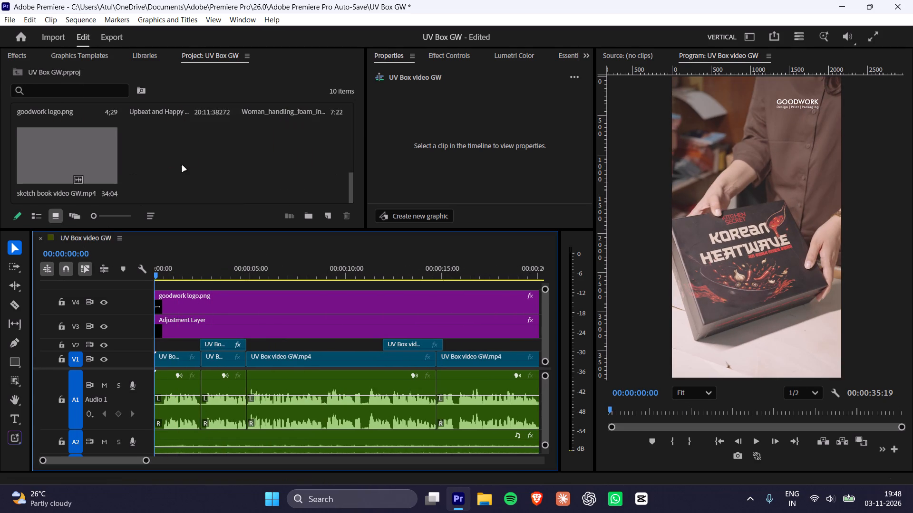
{"action": "scroll", "coordinate": [174, 157], "scroll_direction": "up", "scroll_amount": 4}
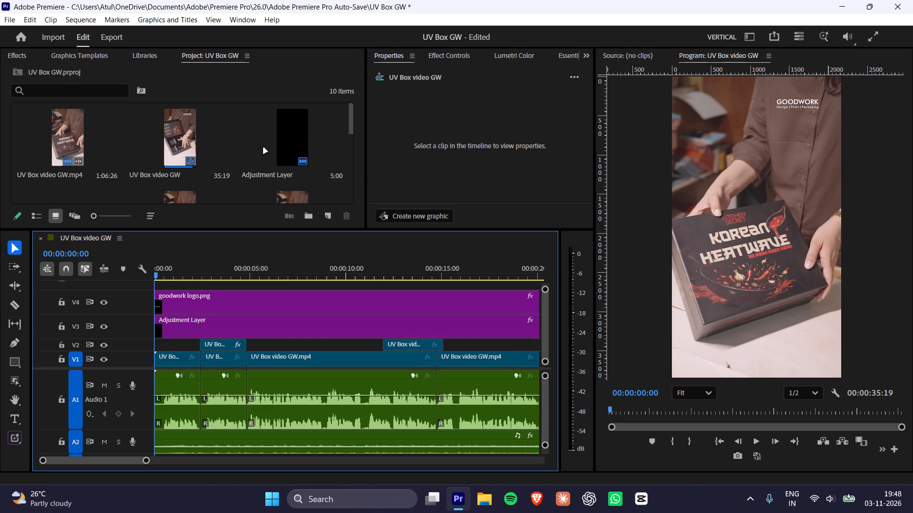
{"action": "scroll", "coordinate": [263, 164], "scroll_direction": "down", "scroll_amount": 1}
{"action": "scroll", "coordinate": [138, 152], "scroll_direction": "up", "scroll_amount": 3}
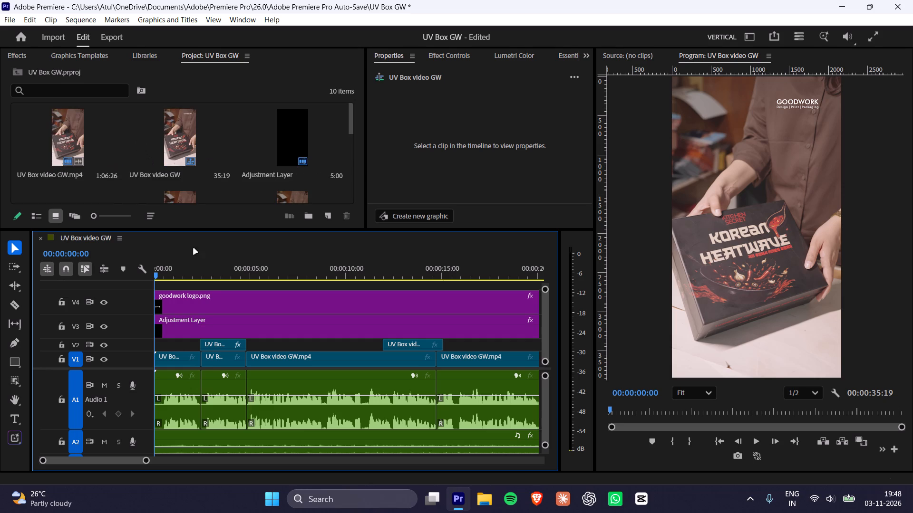
{"action": "left_click_drag", "start_coordinate": [169, 272], "coordinate": [107, 272]}
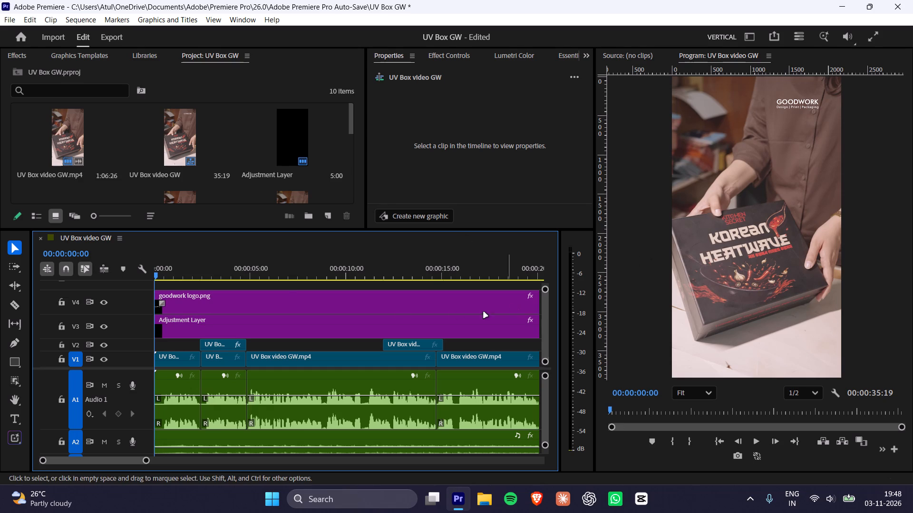
{"action": "left_click_drag", "start_coordinate": [166, 275], "coordinate": [145, 278]}
{"action": "left_click_drag", "start_coordinate": [163, 278], "coordinate": [201, 280]}
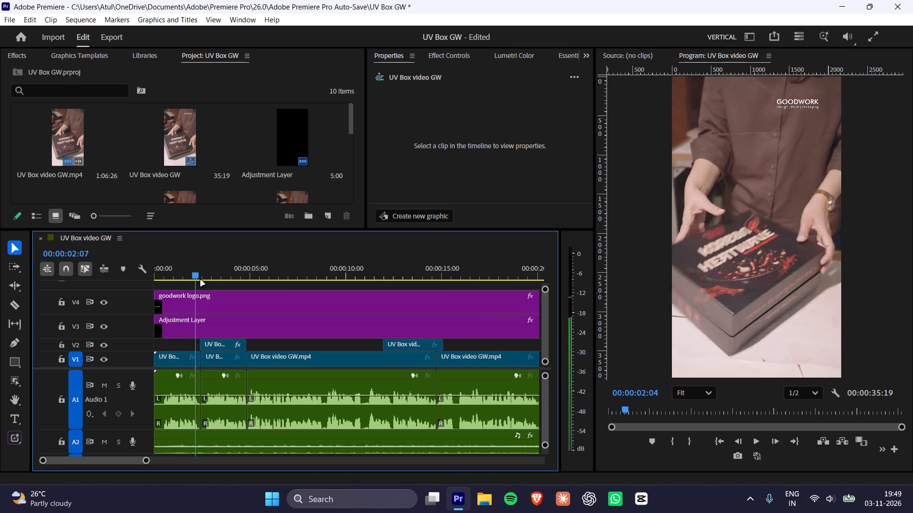
{"action": "left_click_drag", "start_coordinate": [201, 280], "coordinate": [218, 284]}
Search the effects for "stab" and apply Warp Stabilizer to the first UV Box video GW.mp4 clip on track V2.
{"action": "left_click", "coordinate": [221, 346]}
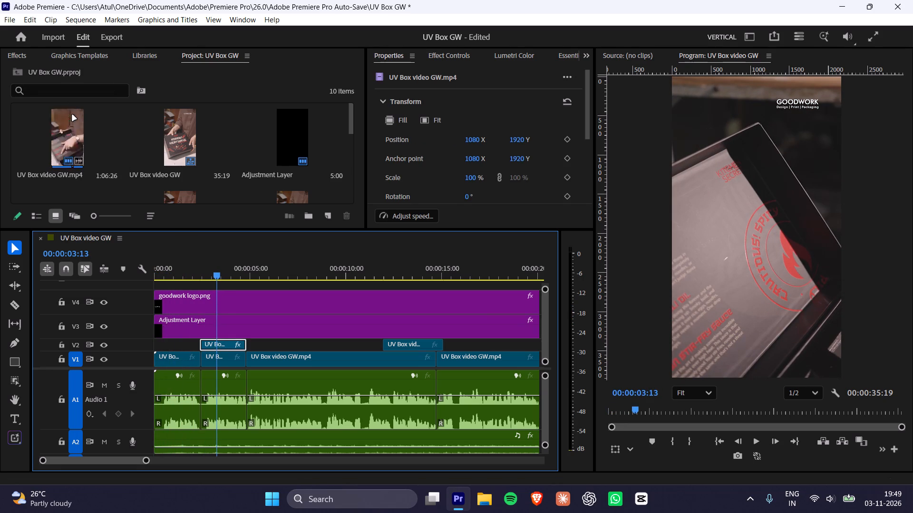
{"action": "left_click", "coordinate": [95, 55]}
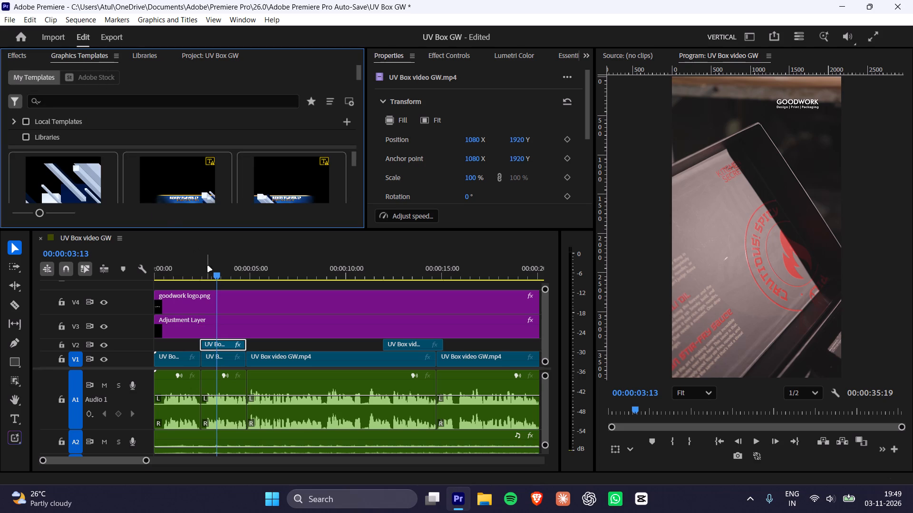
{"action": "left_click_drag", "start_coordinate": [203, 273], "coordinate": [223, 274]}
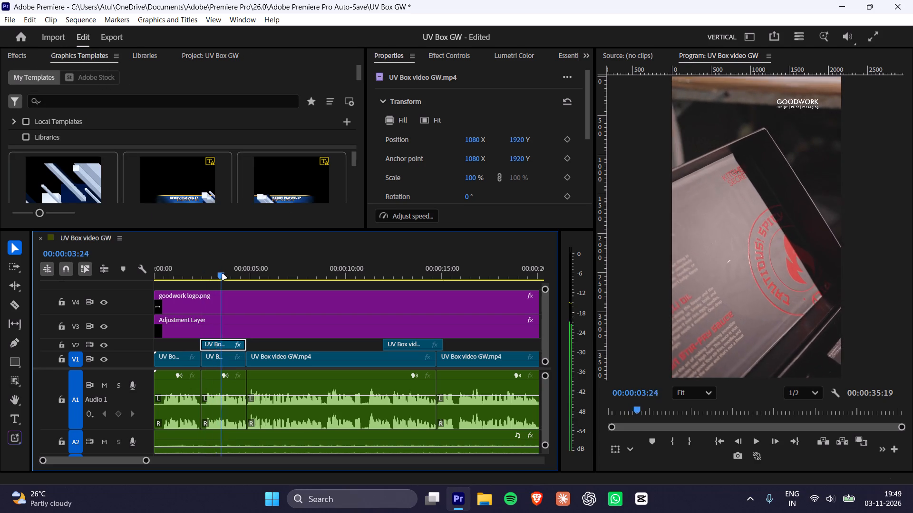
{"action": "left_click_drag", "start_coordinate": [223, 274], "coordinate": [200, 280]}
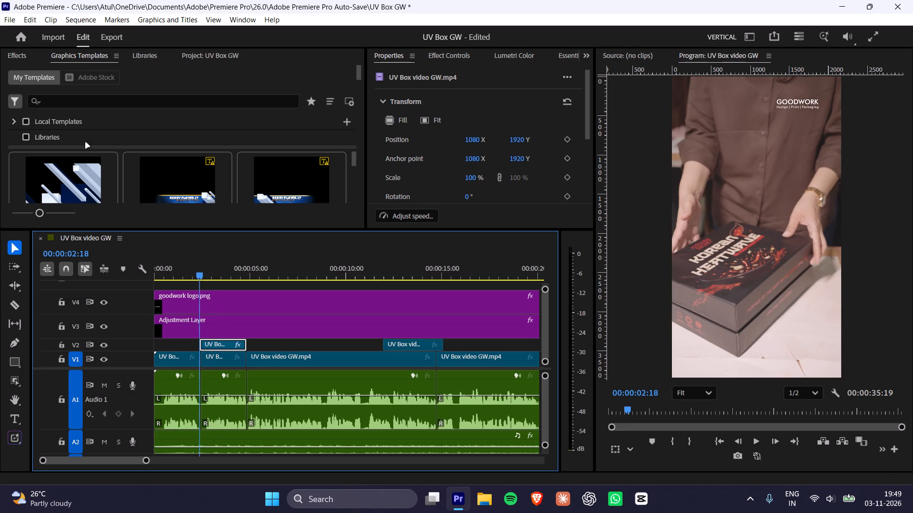
{"action": "left_click", "coordinate": [21, 56]}
{"action": "left_click", "coordinate": [78, 78]}
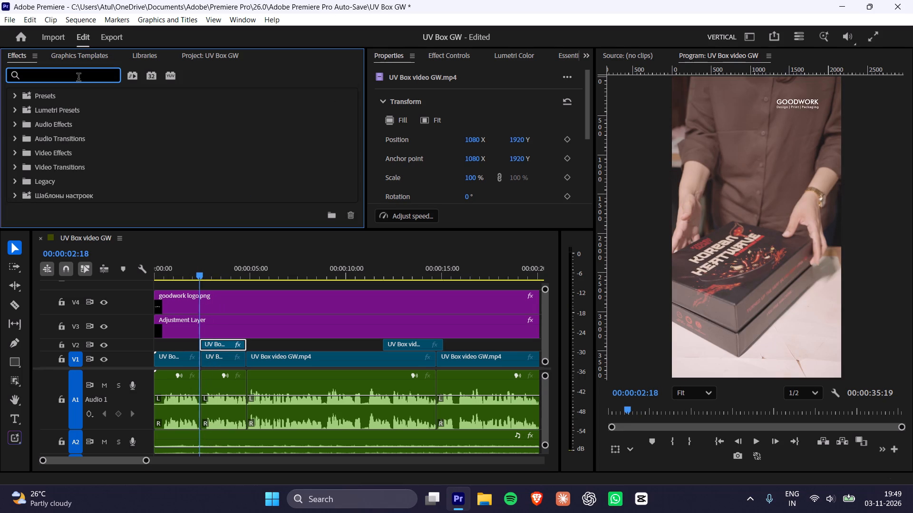
{"action": "type", "text": "wrap"}
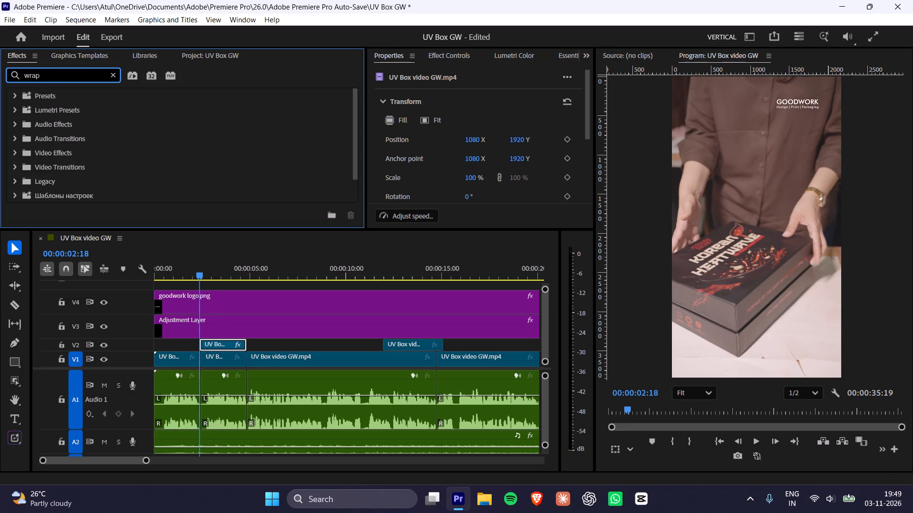
{"action": "key", "text": "ctrl+a"}
{"action": "type", "text": "stab"}
{"action": "scroll", "coordinate": [57, 157], "scroll_direction": "down", "scroll_amount": 3}
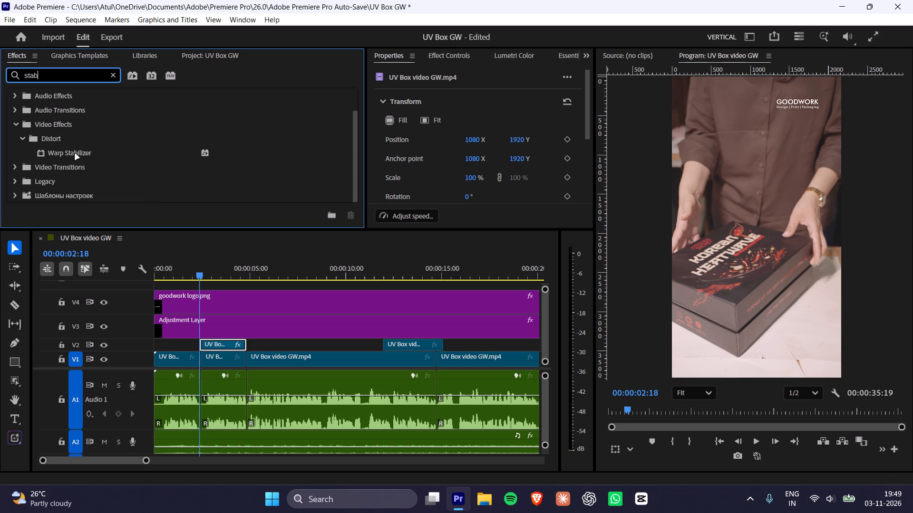
{"action": "left_click_drag", "start_coordinate": [75, 154], "coordinate": [221, 343]}
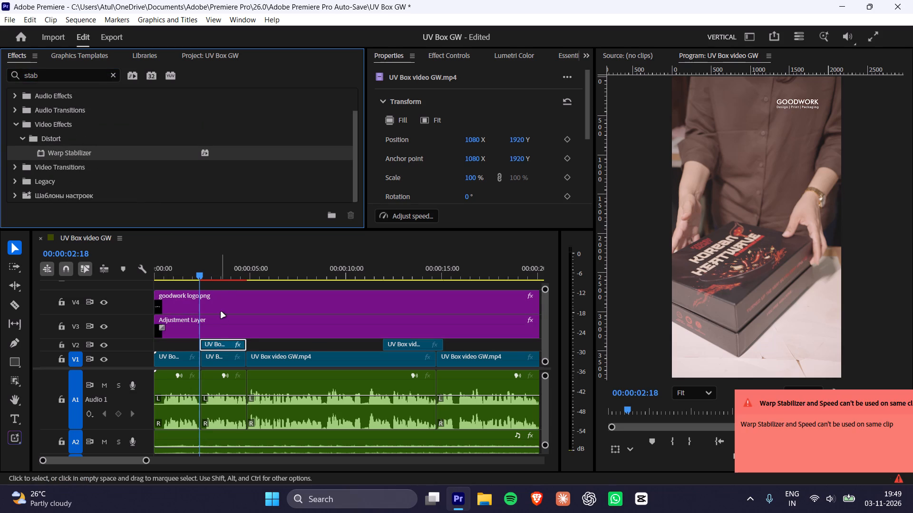
Show the first V2 clip's effect settings in an enlarged area and examine the Warp Stabilizer parameters.
{"action": "left_click", "coordinate": [217, 276]}
{"action": "left_click", "coordinate": [232, 346]}
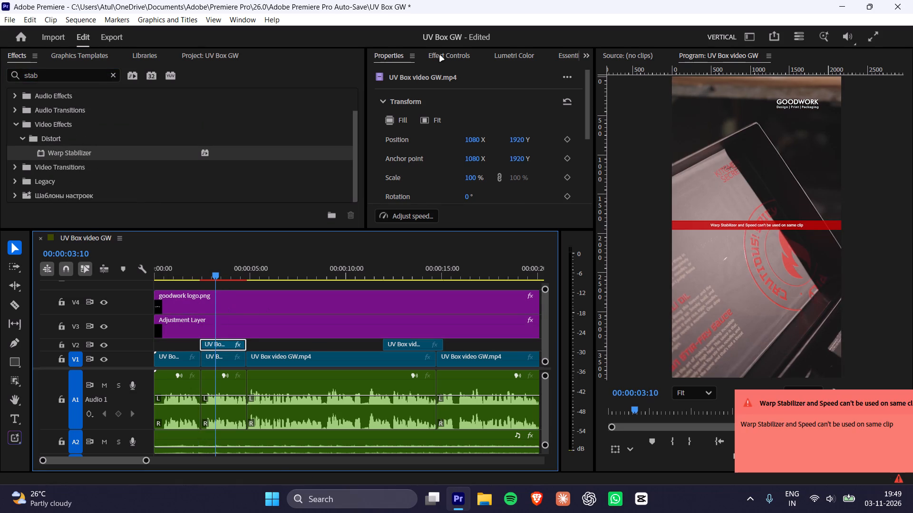
{"action": "left_click", "coordinate": [440, 56]}
{"action": "left_click_drag", "start_coordinate": [366, 171], "coordinate": [291, 169]}
{"action": "left_click_drag", "start_coordinate": [399, 229], "coordinate": [400, 262]}
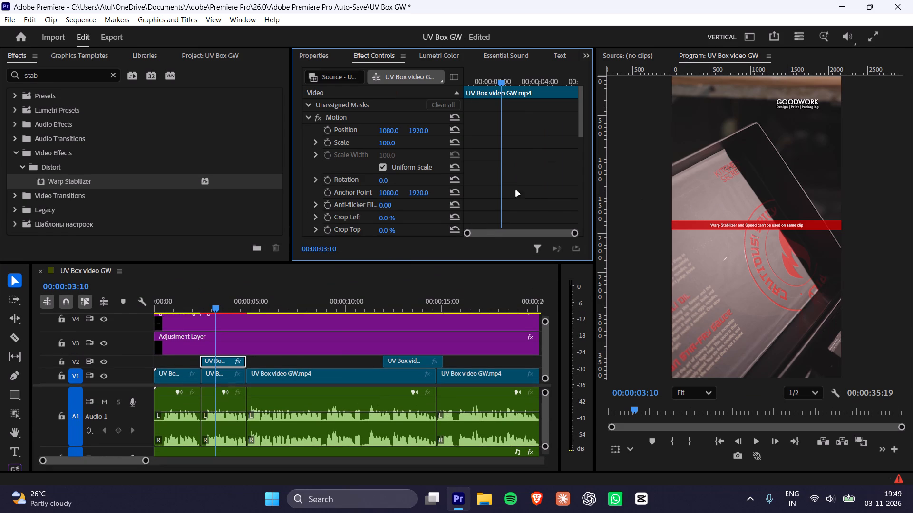
{"action": "scroll", "coordinate": [406, 171], "scroll_direction": "down", "scroll_amount": 20}
{"action": "scroll", "coordinate": [406, 171], "scroll_direction": "down", "scroll_amount": 3}
{"action": "scroll", "coordinate": [398, 173], "scroll_direction": "up", "scroll_amount": 4}
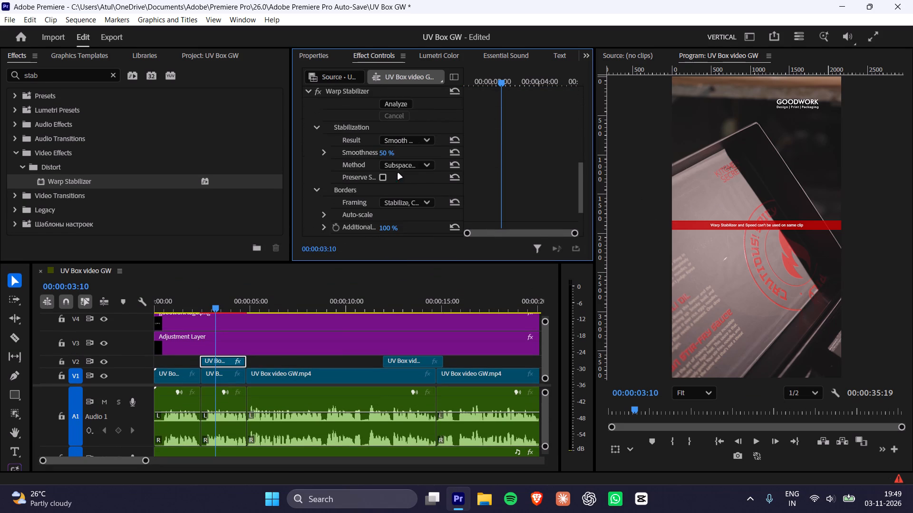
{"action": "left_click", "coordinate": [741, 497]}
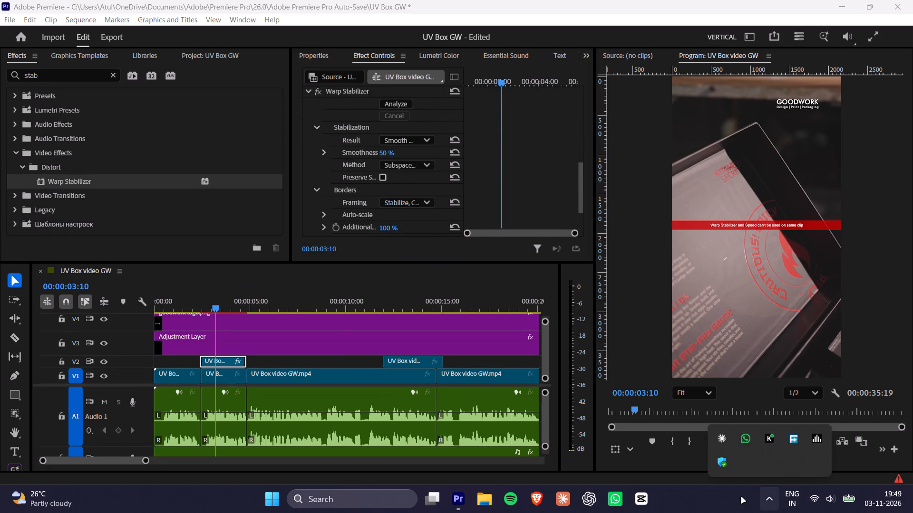
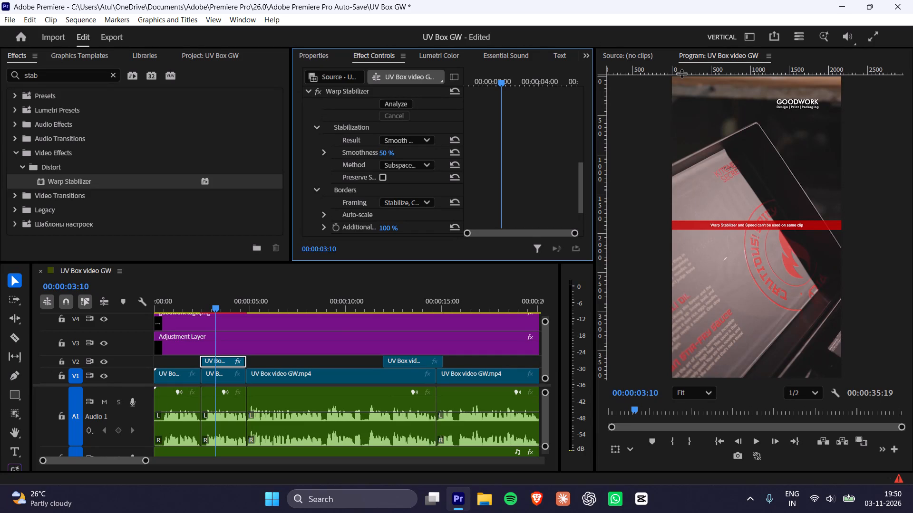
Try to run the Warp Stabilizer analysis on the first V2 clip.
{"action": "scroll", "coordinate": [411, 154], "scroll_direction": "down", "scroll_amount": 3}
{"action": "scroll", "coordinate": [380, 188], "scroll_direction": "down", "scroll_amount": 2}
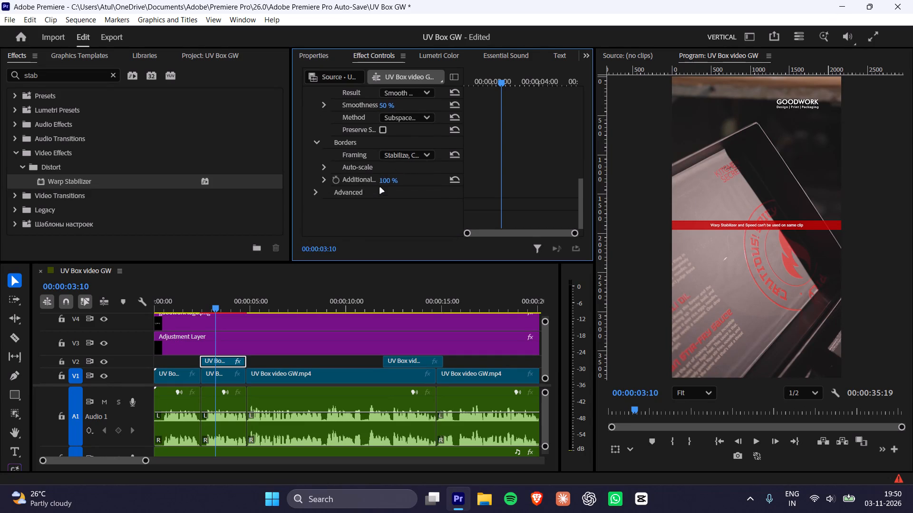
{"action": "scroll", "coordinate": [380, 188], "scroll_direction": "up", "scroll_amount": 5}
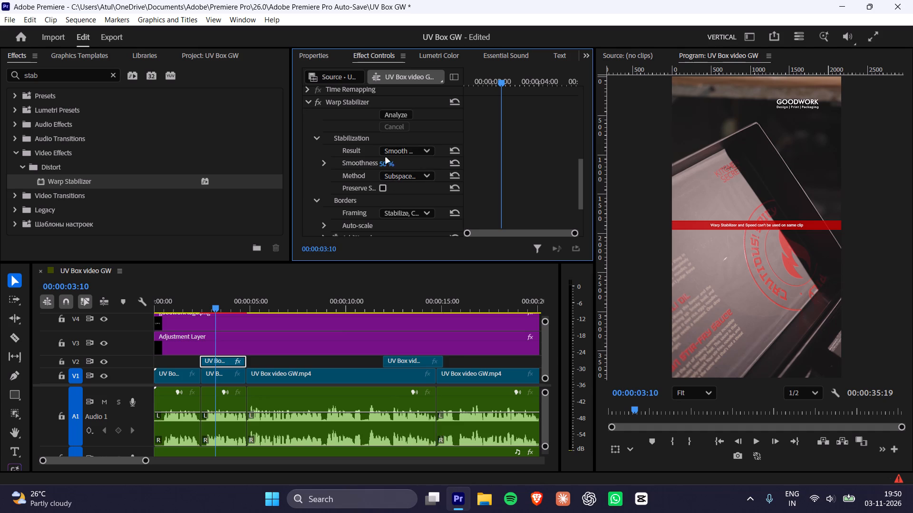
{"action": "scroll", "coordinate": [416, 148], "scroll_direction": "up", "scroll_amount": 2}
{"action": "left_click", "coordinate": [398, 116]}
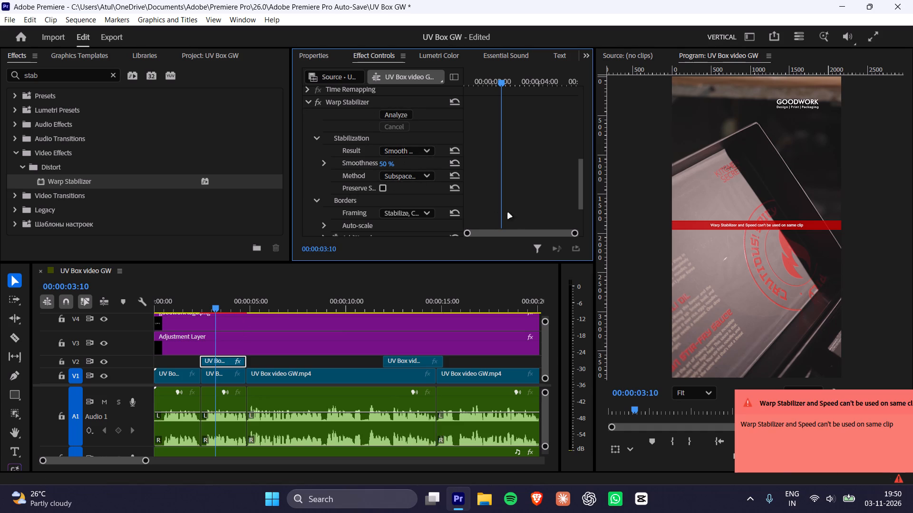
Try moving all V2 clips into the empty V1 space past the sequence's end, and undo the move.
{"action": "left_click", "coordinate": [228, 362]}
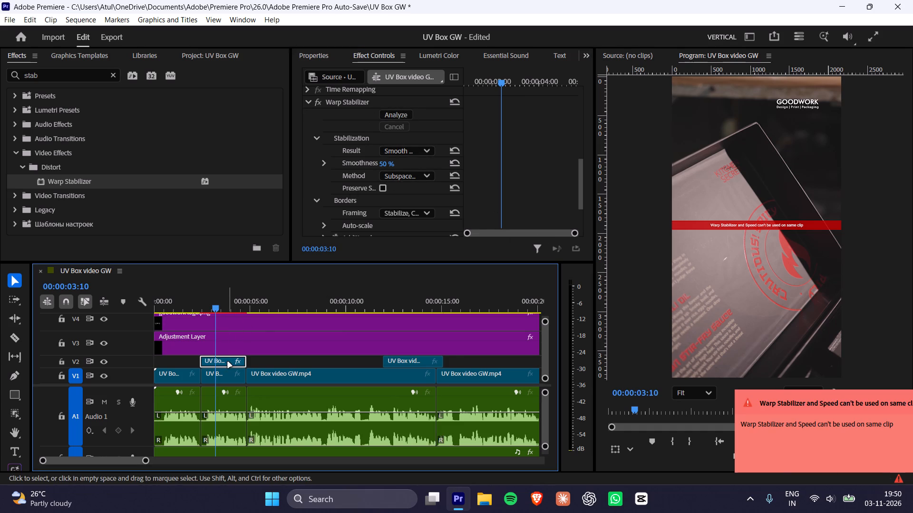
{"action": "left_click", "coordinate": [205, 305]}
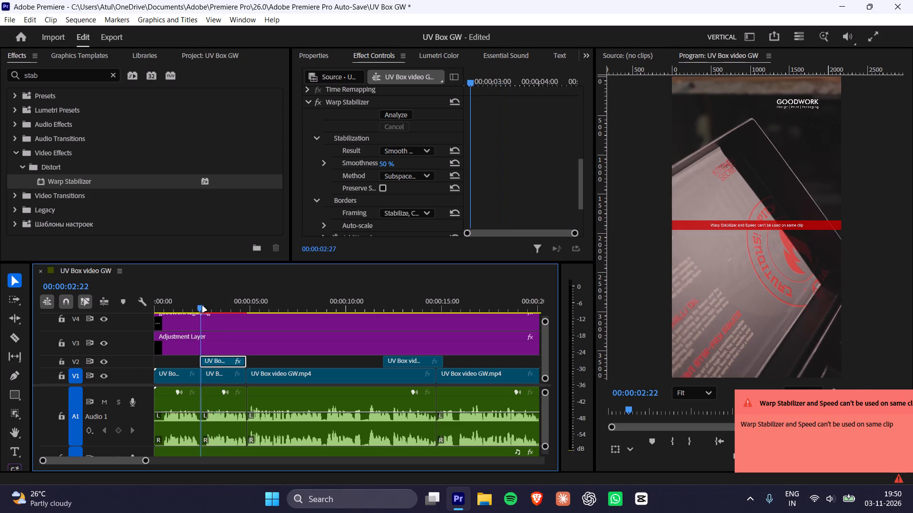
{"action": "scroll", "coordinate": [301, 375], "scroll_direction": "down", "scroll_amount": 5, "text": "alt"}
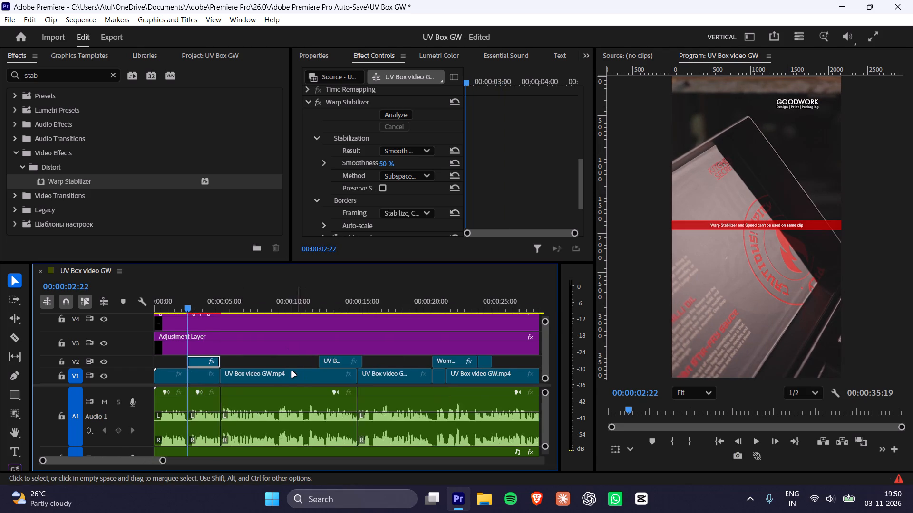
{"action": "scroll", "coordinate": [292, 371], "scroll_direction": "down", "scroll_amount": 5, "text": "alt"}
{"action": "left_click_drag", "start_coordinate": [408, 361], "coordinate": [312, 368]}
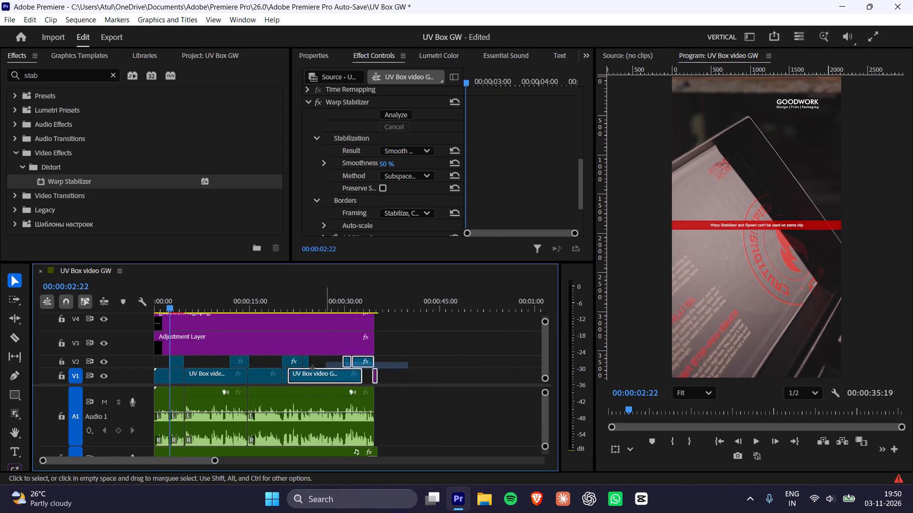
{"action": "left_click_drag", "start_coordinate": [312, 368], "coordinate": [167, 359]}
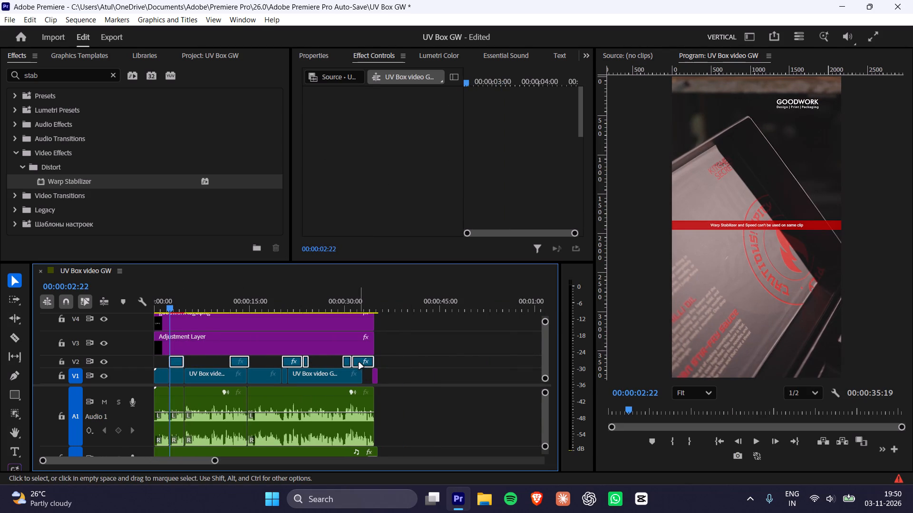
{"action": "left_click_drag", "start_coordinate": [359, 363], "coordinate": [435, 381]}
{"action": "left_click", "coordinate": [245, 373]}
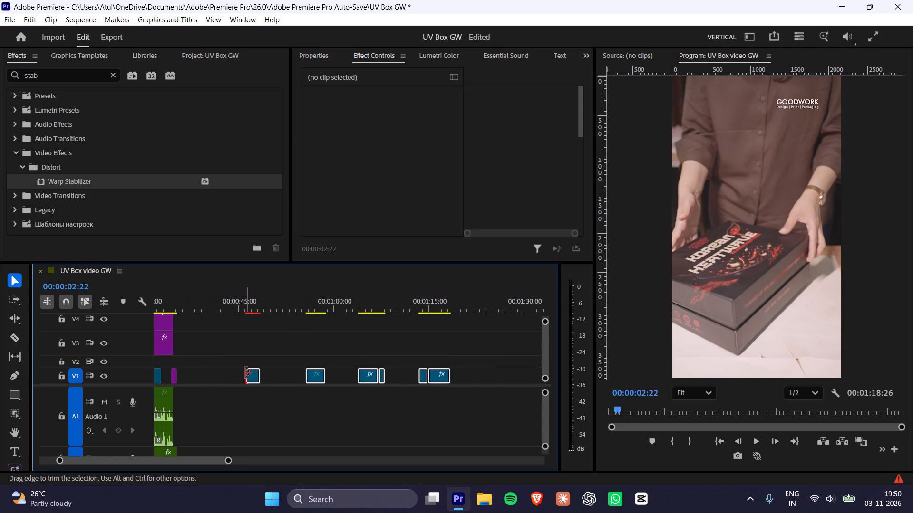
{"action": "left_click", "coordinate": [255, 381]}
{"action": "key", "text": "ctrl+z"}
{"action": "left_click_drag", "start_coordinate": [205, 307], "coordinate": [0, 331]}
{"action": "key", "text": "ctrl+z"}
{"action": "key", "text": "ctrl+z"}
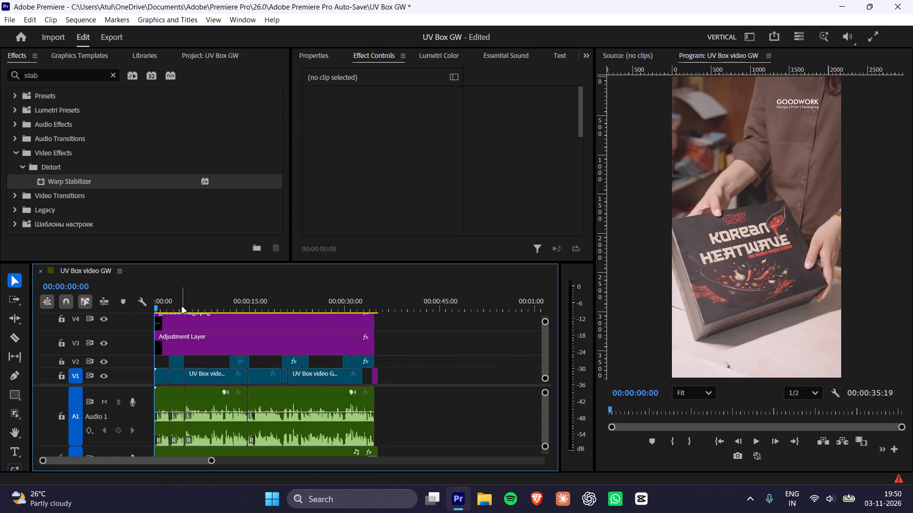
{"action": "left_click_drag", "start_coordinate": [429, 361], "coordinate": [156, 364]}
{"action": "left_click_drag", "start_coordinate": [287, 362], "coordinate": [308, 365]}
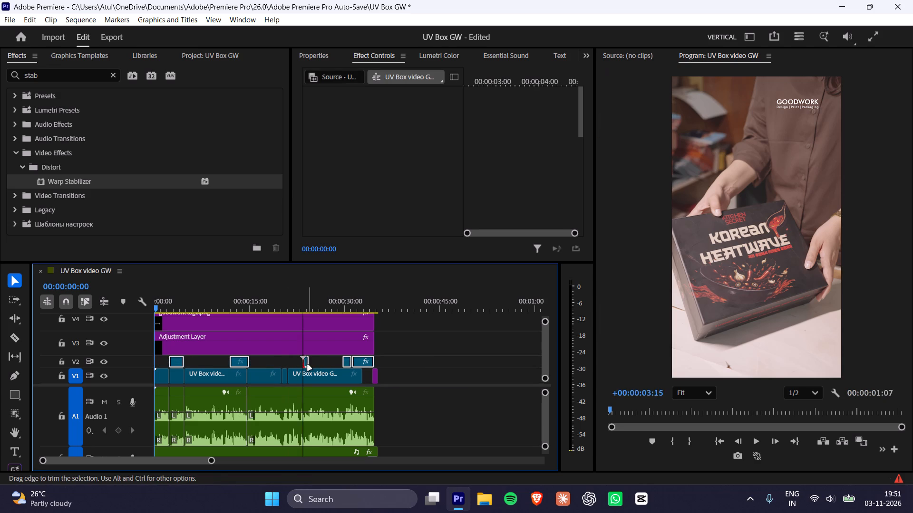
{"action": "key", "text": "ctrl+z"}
Select all clips on track V2 and move them along V2 into the empty space after the main edit, starting at about 00:00:37.
{"action": "left_click_drag", "start_coordinate": [417, 363], "coordinate": [291, 363]}
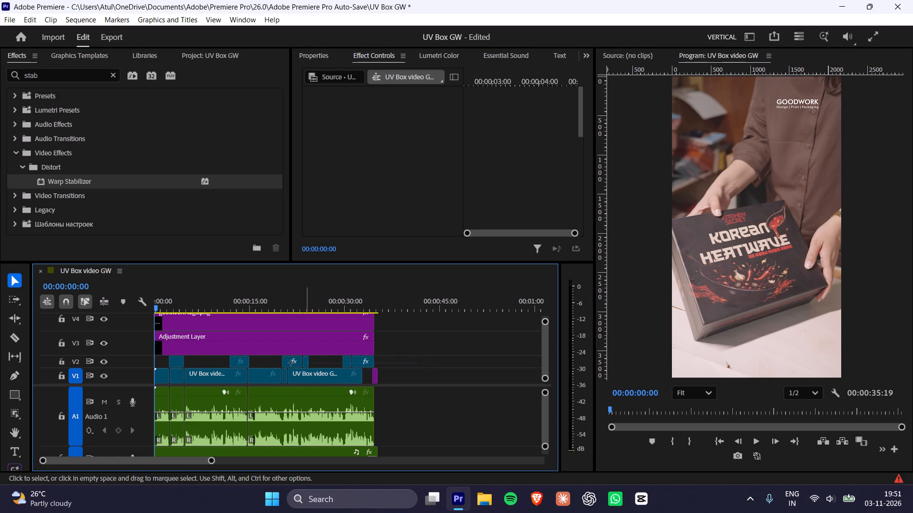
{"action": "left_click_drag", "start_coordinate": [291, 363], "coordinate": [211, 363]}
{"action": "left_click_drag", "start_coordinate": [401, 363], "coordinate": [150, 363]}
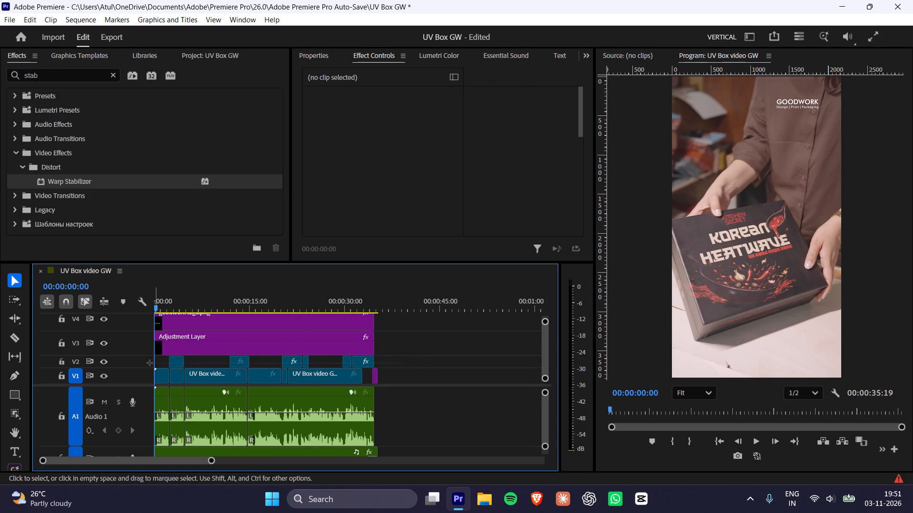
{"action": "left_click_drag", "start_coordinate": [150, 363], "coordinate": [149, 363]}
{"action": "left_click", "coordinate": [409, 360]}
{"action": "left_click", "coordinate": [411, 366]}
{"action": "left_click_drag", "start_coordinate": [408, 364], "coordinate": [323, 370]}
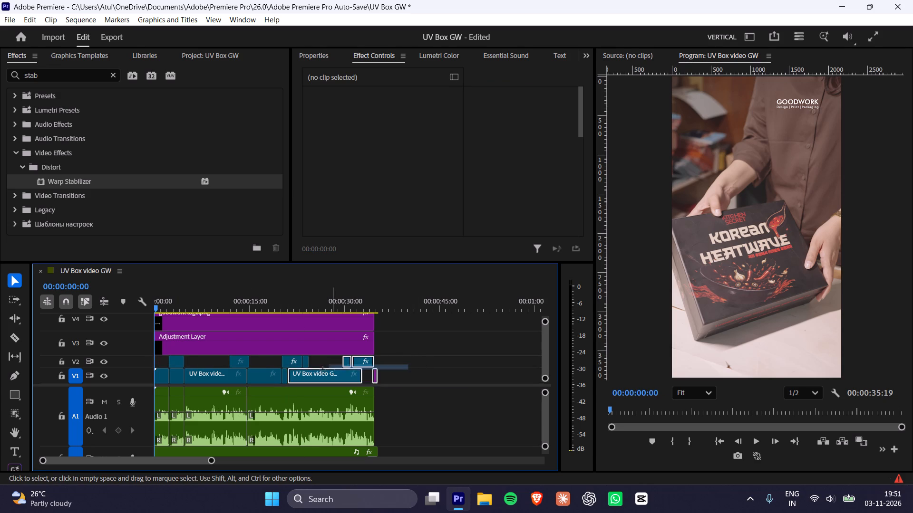
{"action": "left_click_drag", "start_coordinate": [323, 370], "coordinate": [165, 360]}
{"action": "left_click_drag", "start_coordinate": [176, 363], "coordinate": [400, 363]}
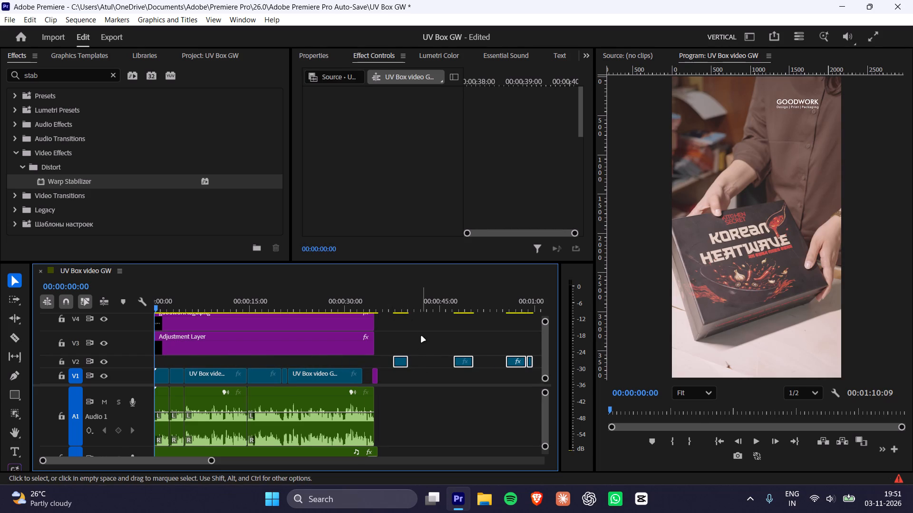
Close the gaps after the first and second relocated clips on track V2.
{"action": "left_click_drag", "start_coordinate": [408, 308], "coordinate": [396, 310]}
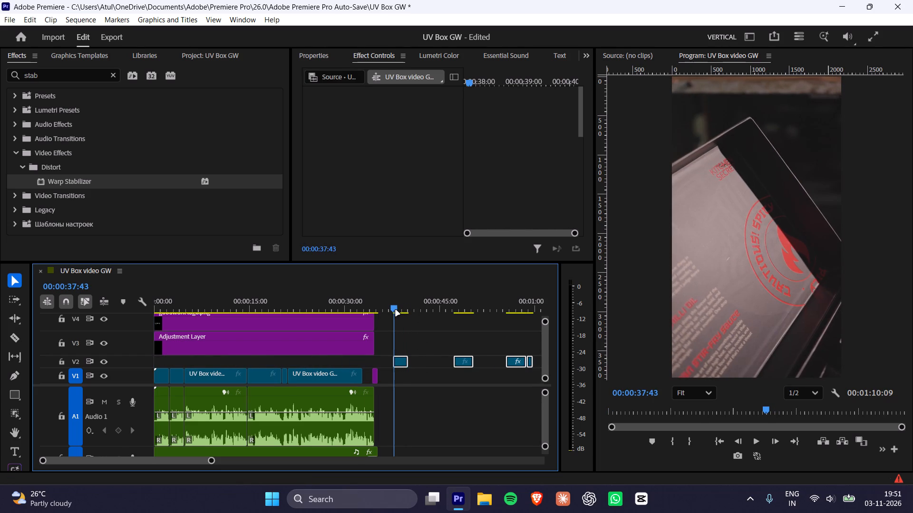
{"action": "left_click_drag", "start_coordinate": [396, 310], "coordinate": [407, 309]}
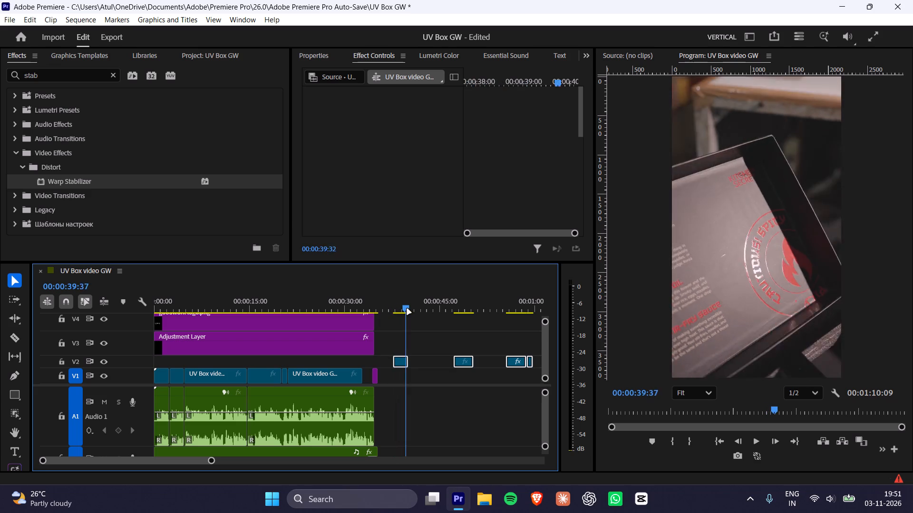
{"action": "left_click_drag", "start_coordinate": [407, 309], "coordinate": [429, 322]}
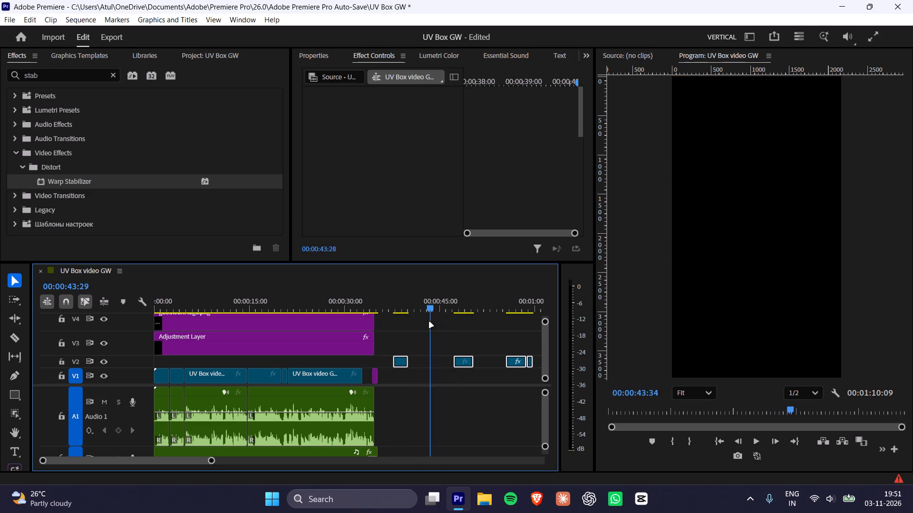
{"action": "left_click_drag", "start_coordinate": [429, 322], "coordinate": [396, 313]}
{"action": "scroll", "coordinate": [421, 346], "scroll_direction": "up", "scroll_amount": 13, "text": "alt"}
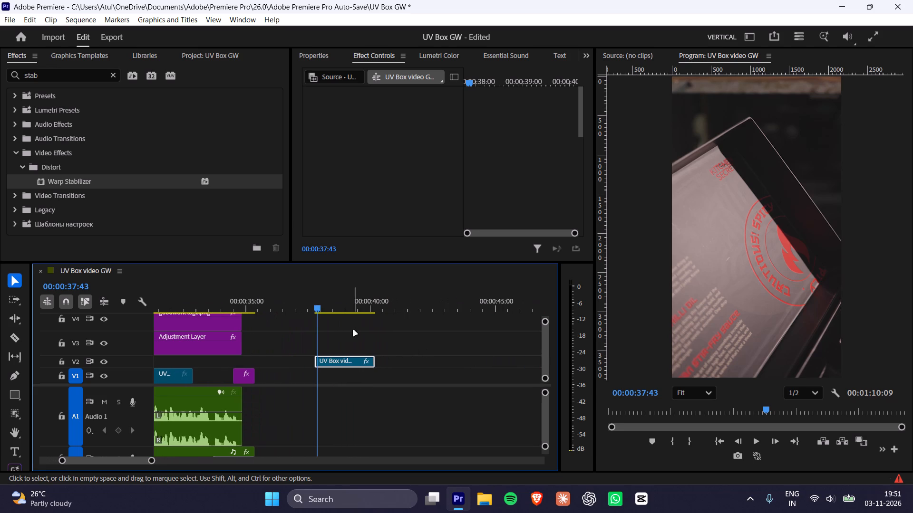
{"action": "left_click", "coordinate": [370, 342]}
{"action": "right_click", "coordinate": [408, 363]}
{"action": "left_click", "coordinate": [434, 372]}
{"action": "right_click", "coordinate": [466, 360]}
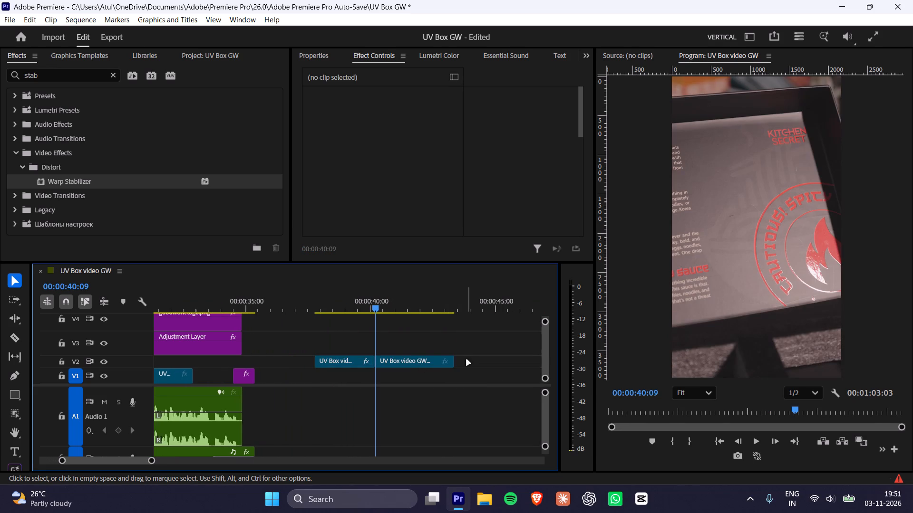
{"action": "left_click", "coordinate": [476, 367]}
Close the remaining gap among the relocated V2 clips so that they all sit back to back.
{"action": "scroll", "coordinate": [495, 361], "scroll_direction": "down", "scroll_amount": 6, "text": "alt"}
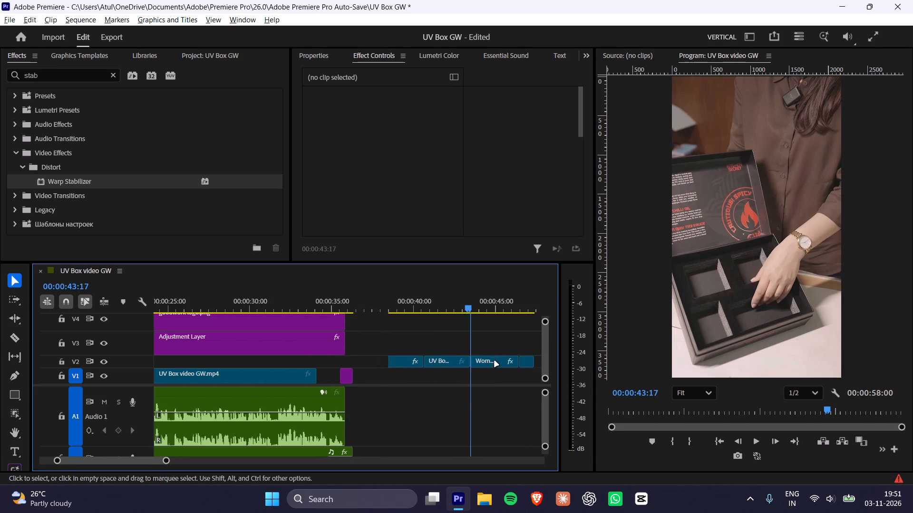
{"action": "scroll", "coordinate": [495, 361], "scroll_direction": "down", "scroll_amount": 1, "text": "alt"}
{"action": "right_click", "coordinate": [532, 361]}
{"action": "left_click", "coordinate": [485, 337]}
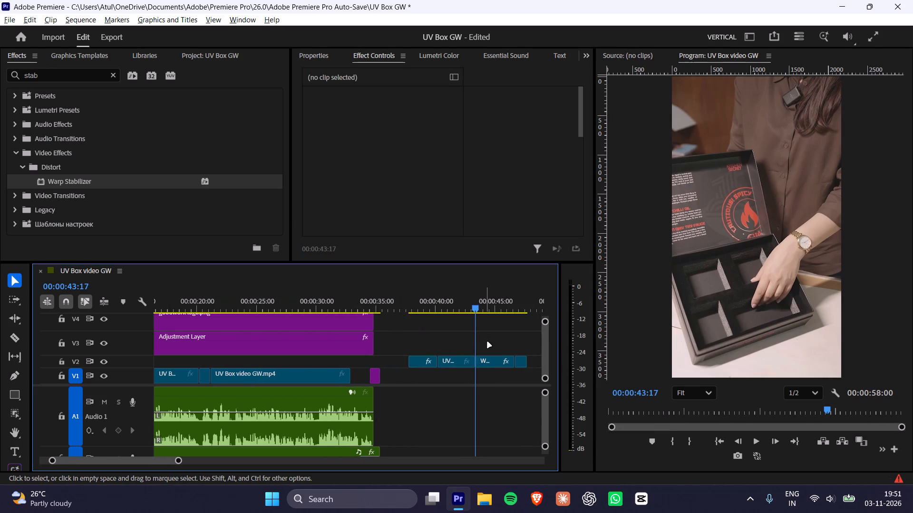
{"action": "scroll", "coordinate": [487, 342], "scroll_direction": "down", "scroll_amount": 4, "text": "ctrl"}
{"action": "scroll", "coordinate": [481, 348], "scroll_direction": "down", "scroll_amount": 2, "text": "shift"}
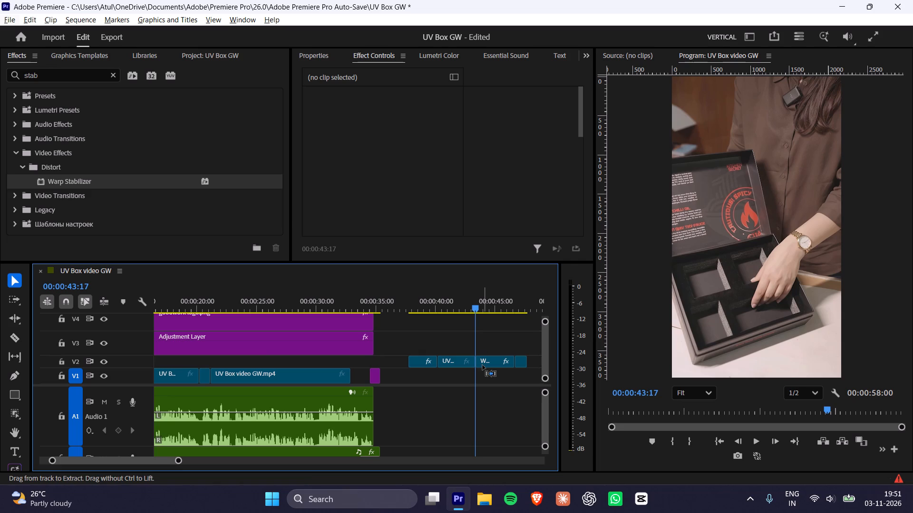
{"action": "scroll", "coordinate": [483, 365], "scroll_direction": "down", "scroll_amount": 3, "text": "ctrl"}
{"action": "scroll", "coordinate": [483, 365], "scroll_direction": "up", "scroll_amount": 2, "text": "ctrl"}
{"action": "left_click", "coordinate": [375, 344]}
{"action": "left_click_drag", "start_coordinate": [417, 304], "coordinate": [434, 314]}
{"action": "scroll", "coordinate": [448, 339], "scroll_direction": "down", "scroll_amount": 3, "text": "ctrl"}
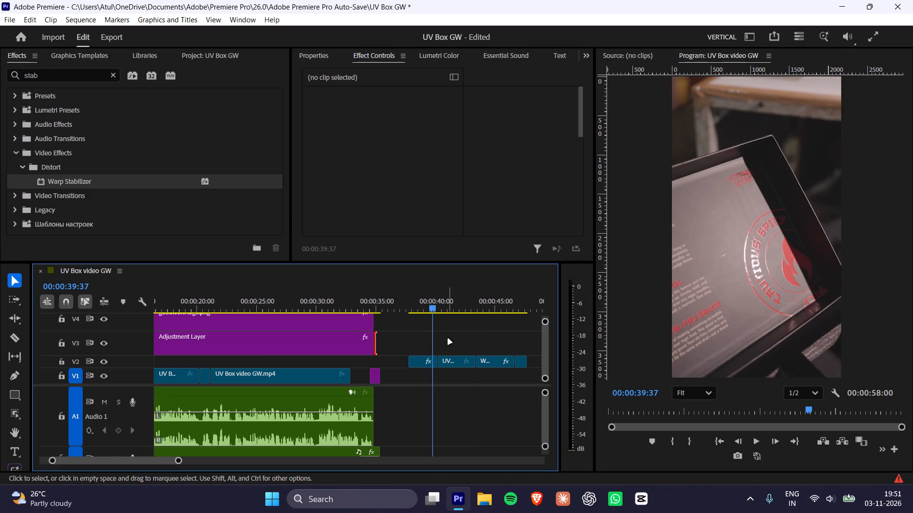
{"action": "scroll", "coordinate": [448, 339], "scroll_direction": "up", "scroll_amount": 4, "text": "alt"}
{"action": "scroll", "coordinate": [456, 352], "scroll_direction": "down", "scroll_amount": 3, "text": "alt"}
{"action": "scroll", "coordinate": [456, 352], "scroll_direction": "down", "scroll_amount": 8, "text": "shift"}
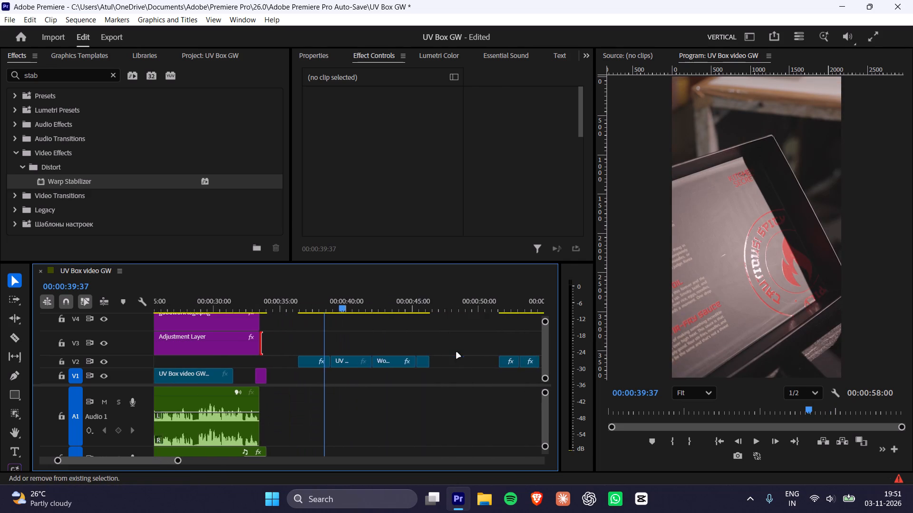
{"action": "scroll", "coordinate": [456, 352], "scroll_direction": "down", "scroll_amount": 2, "text": "shift"}
{"action": "right_click", "coordinate": [397, 358]}
{"action": "left_click", "coordinate": [434, 365]}
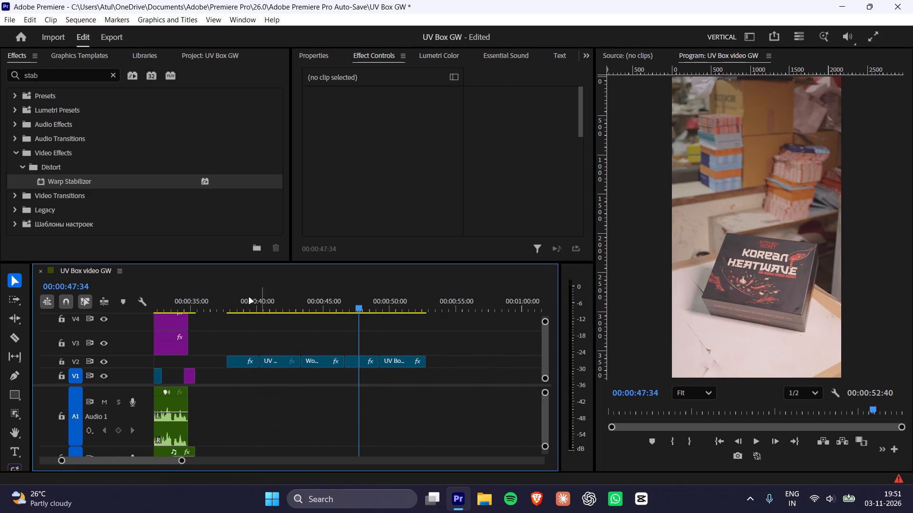
Mark the joined V2 clips with an In point at 00:00:37:36 and an Out point at 00:00:52:42.
{"action": "left_click_drag", "start_coordinate": [245, 298], "coordinate": [230, 303]}
{"action": "left_click_drag", "start_coordinate": [281, 337], "coordinate": [402, 369]}
{"action": "left_click_drag", "start_coordinate": [251, 297], "coordinate": [229, 301]}
{"action": "key", "text": "Left"}
{"action": "key", "text": "Left"}
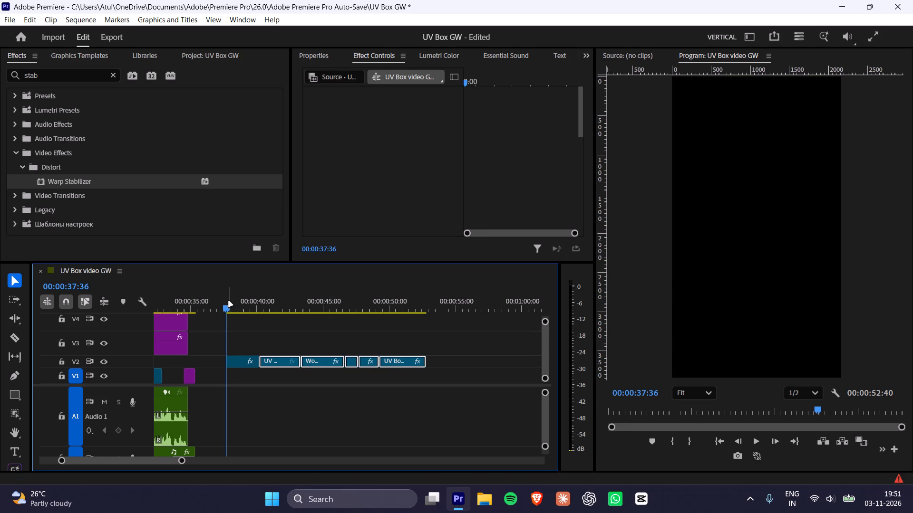
{"action": "key", "text": "i"}
{"action": "key", "text": "Right"}
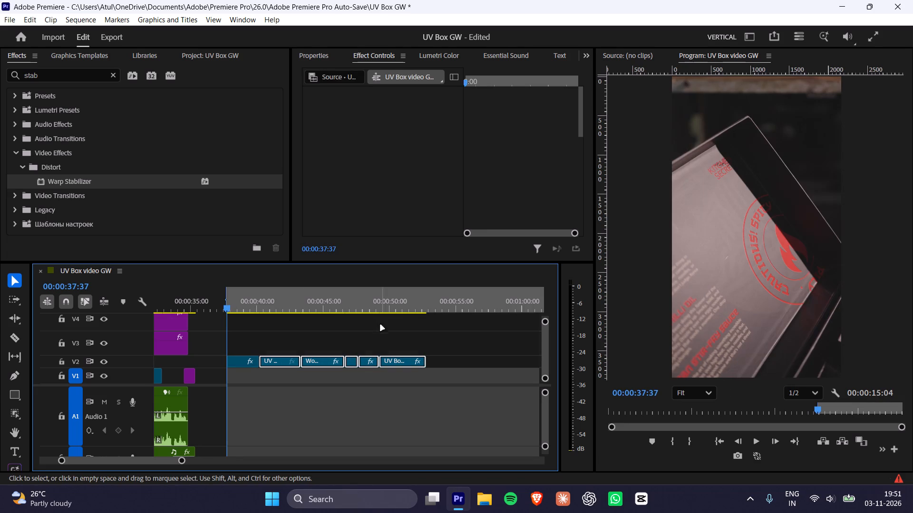
{"action": "left_click", "coordinate": [428, 313]}
{"action": "left_click", "coordinate": [428, 307]}
{"action": "key", "text": "o"}
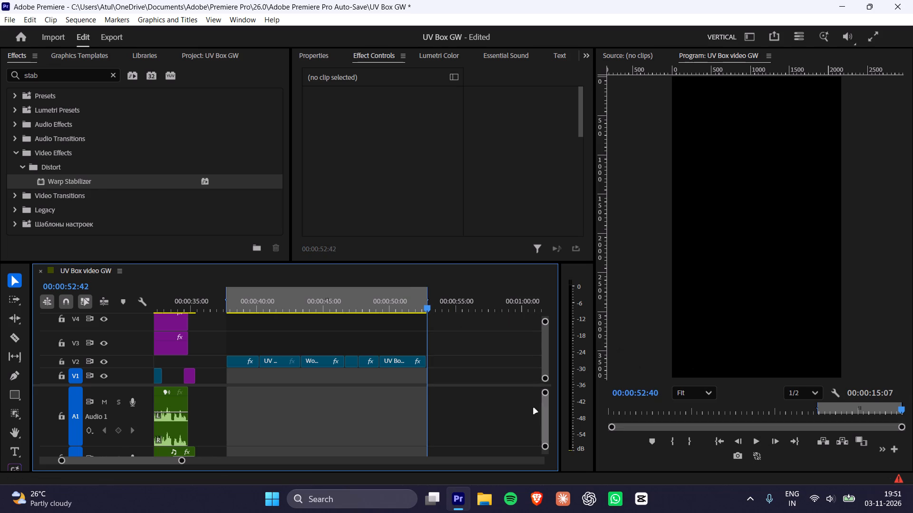
Export the marked In/Out range as an H.264 media file named "stable".
{"action": "key", "text": "ctrl+m"}
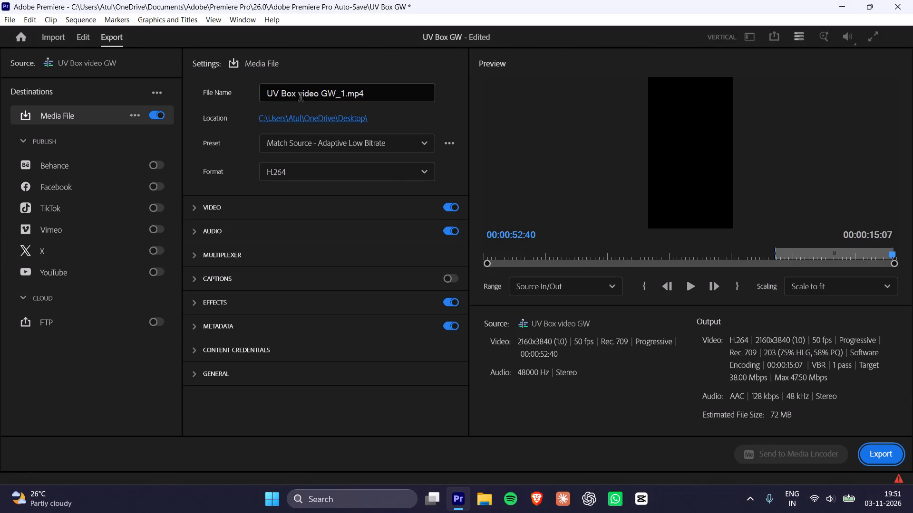
{"action": "left_click_drag", "start_coordinate": [346, 92], "coordinate": [187, 88]}
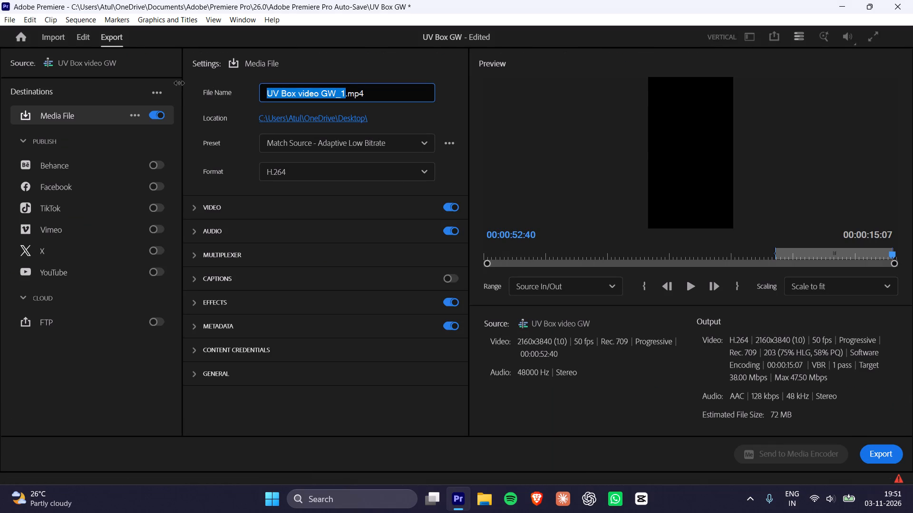
{"action": "type", "text": "stable"}
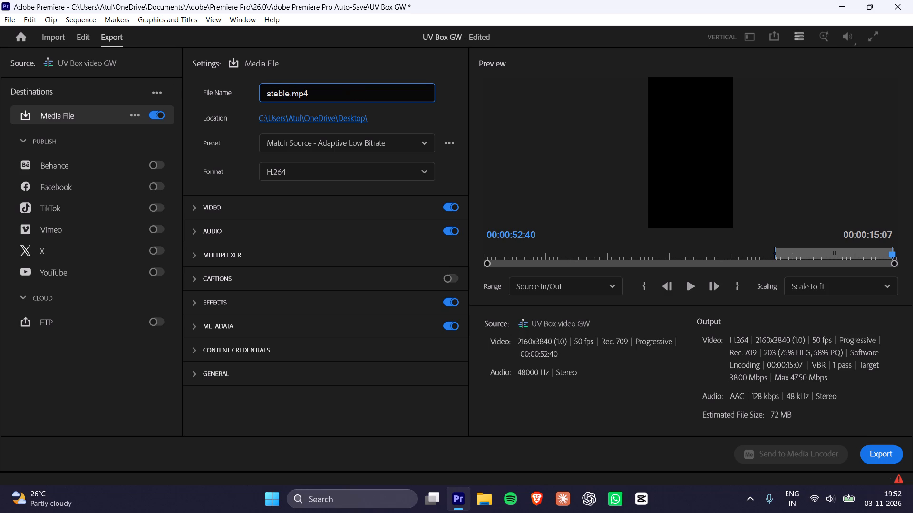
{"action": "key", "text": "space"}
{"action": "key", "text": "Return"}
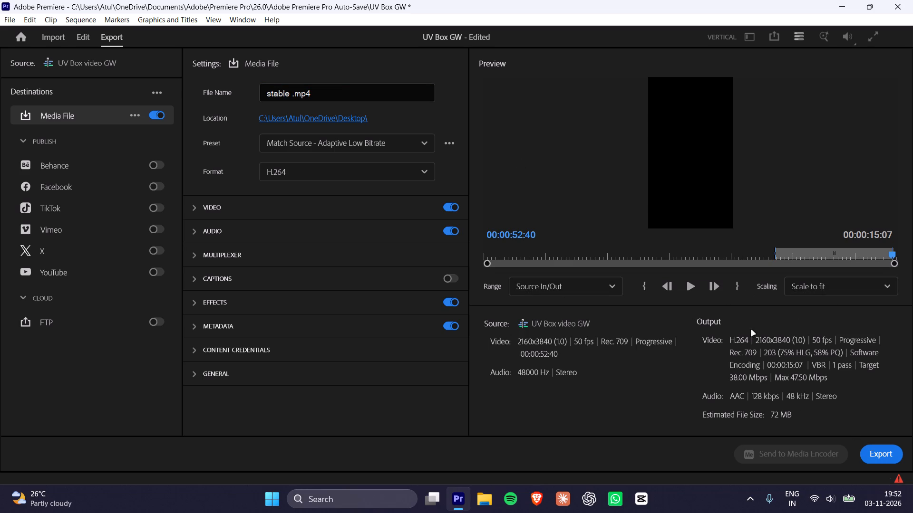
{"action": "left_click", "coordinate": [881, 454]}
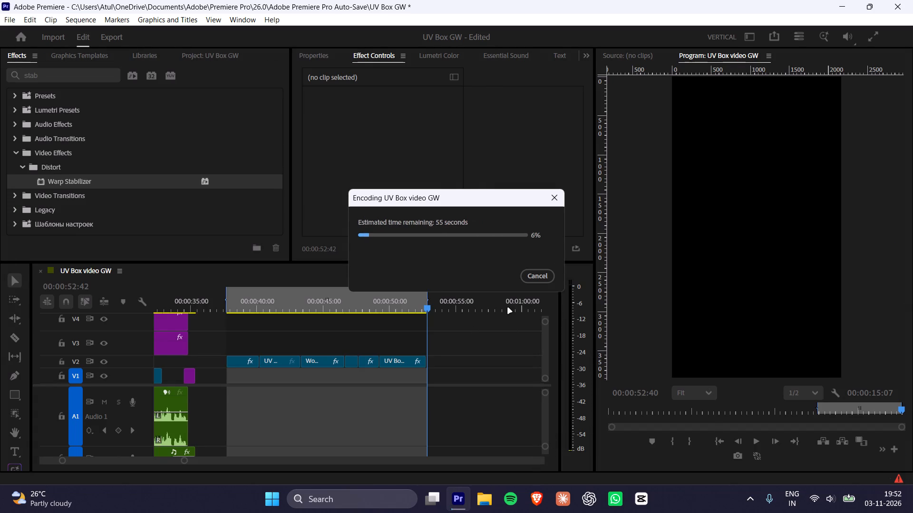
Search the system for "vpn" and open Proton VPN, returning to the Premiere Pro timeline.
{"action": "type", "text": "vpn"}
{"action": "key", "text": "Return"}
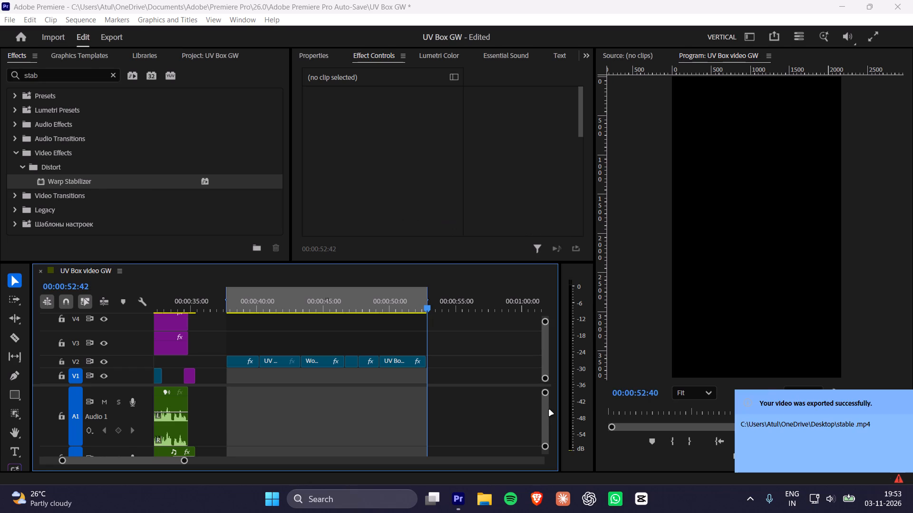
{"action": "left_click", "coordinate": [364, 306]}
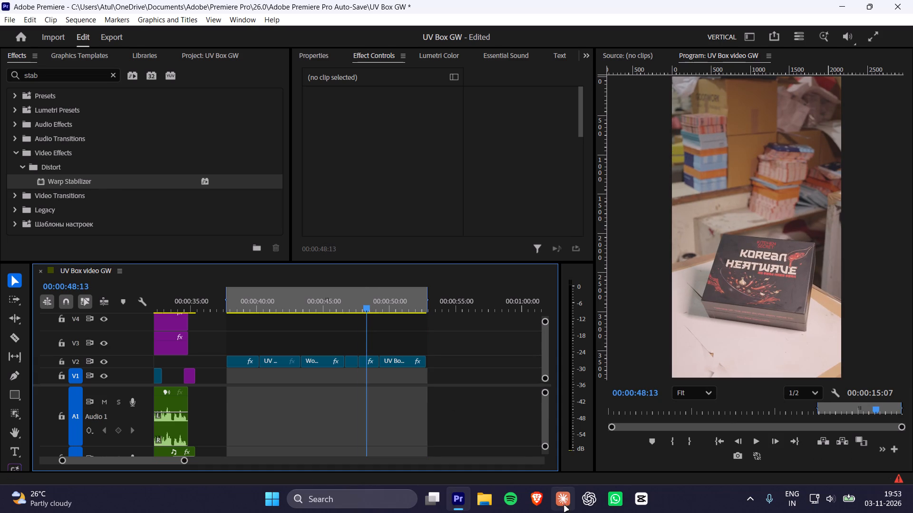
Go to the desktop, refresh it, and launch CapCut.
{"action": "left_click", "coordinate": [912, 512]}
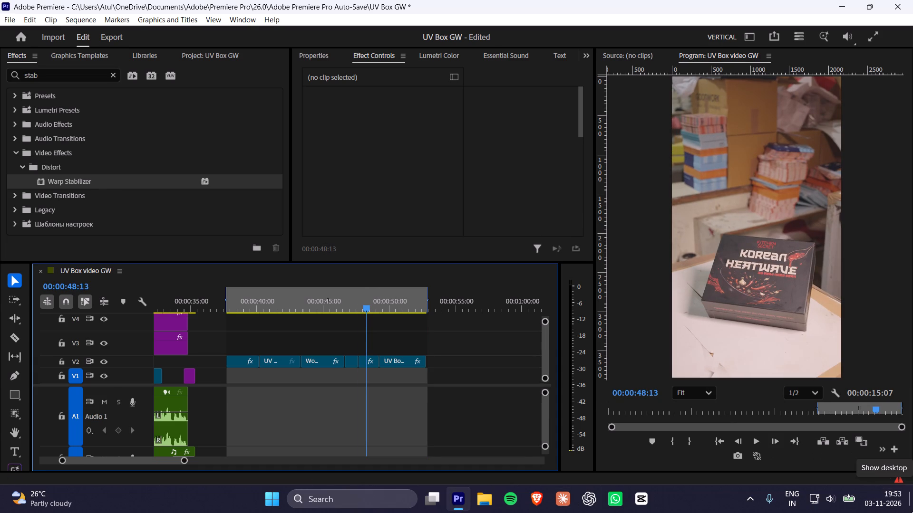
{"action": "right_click", "coordinate": [408, 158]}
{"action": "right_click", "coordinate": [320, 91]}
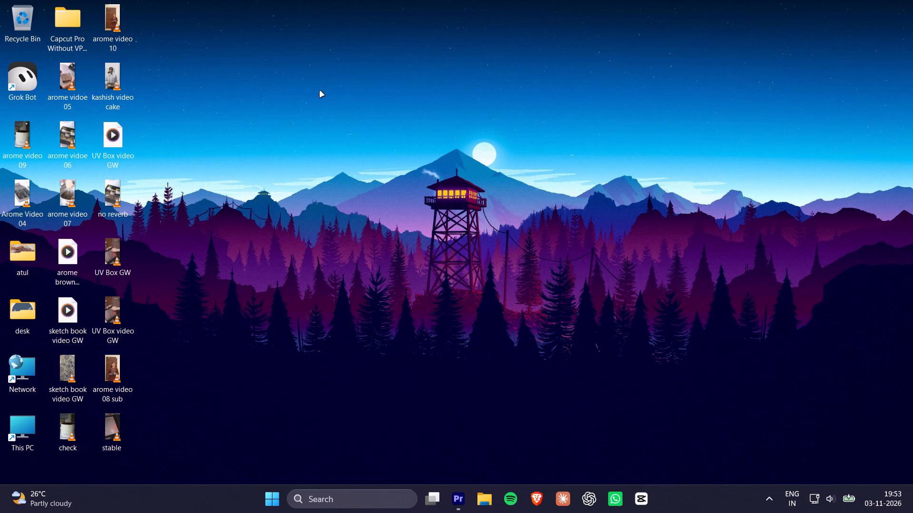
{"action": "left_click", "coordinate": [360, 141]}
{"action": "right_click", "coordinate": [282, 75]}
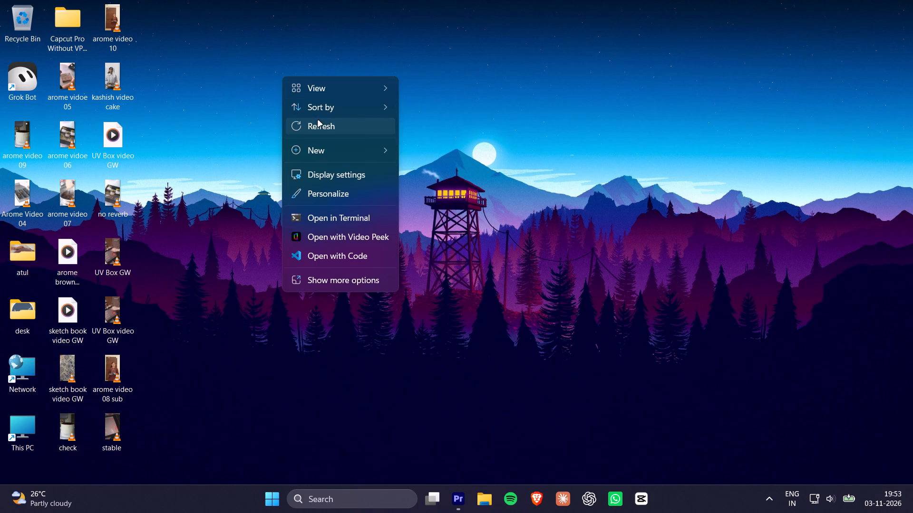
{"action": "left_click", "coordinate": [318, 121]}
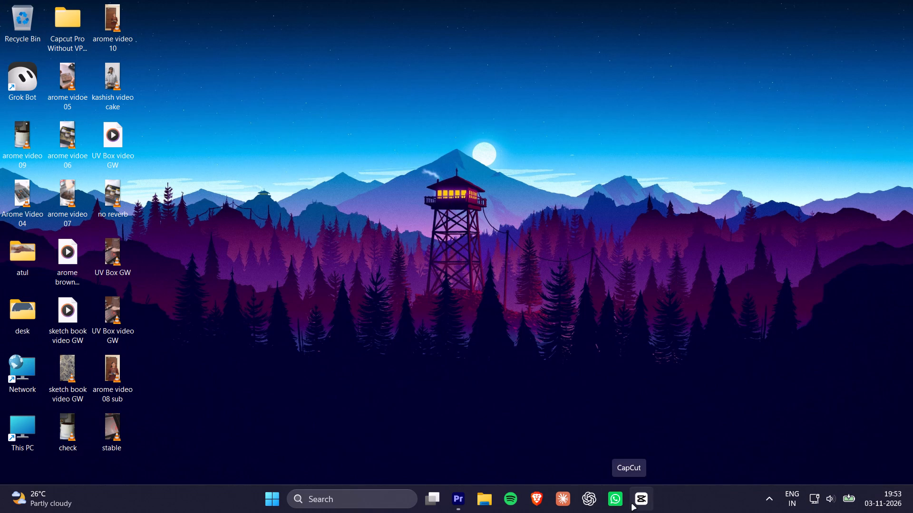
{"action": "left_click", "coordinate": [643, 504]}
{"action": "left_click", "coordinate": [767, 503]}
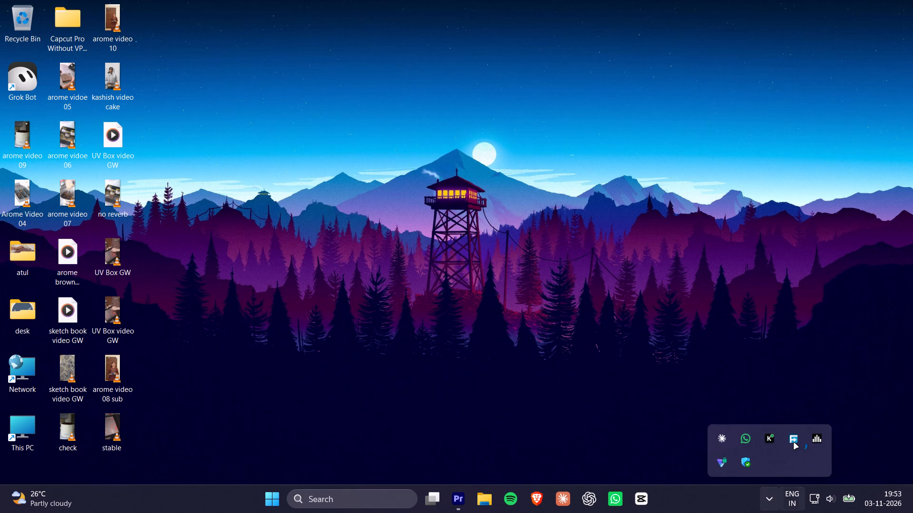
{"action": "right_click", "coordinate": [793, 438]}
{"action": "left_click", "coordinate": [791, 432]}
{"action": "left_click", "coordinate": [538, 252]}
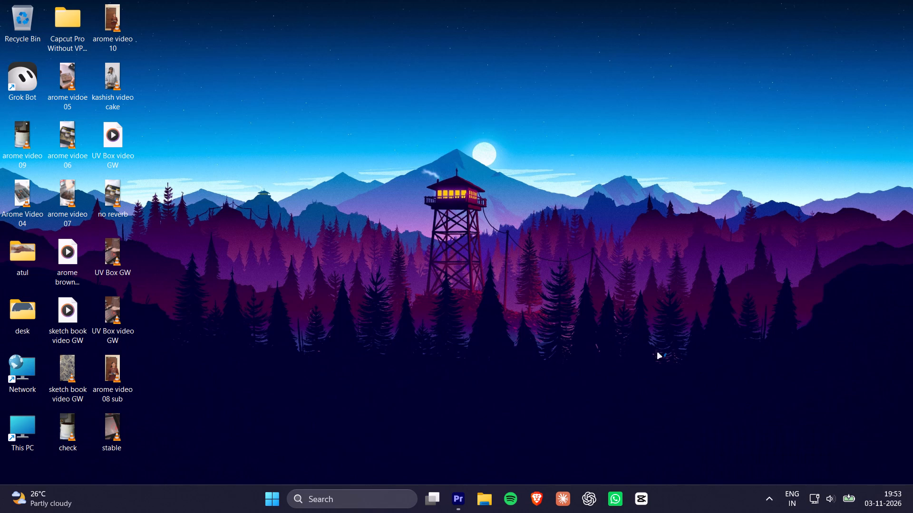
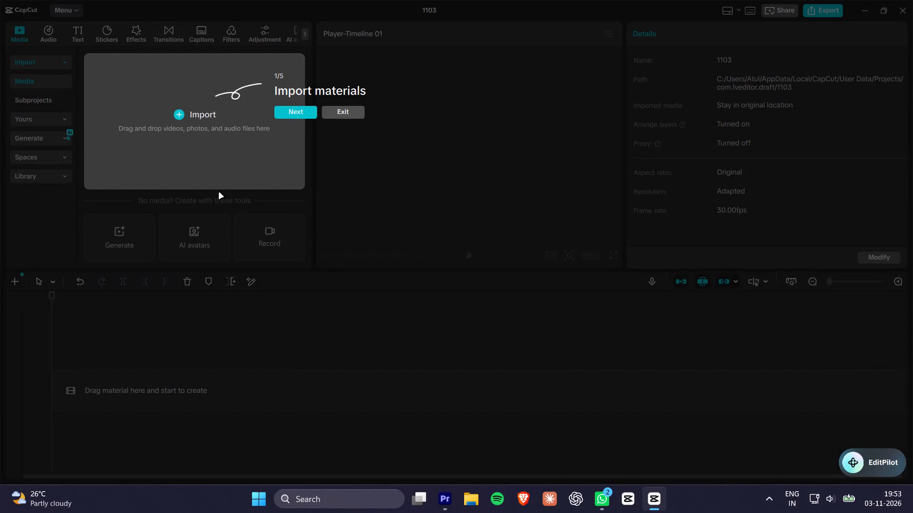
Advance through the introductory walkthrough, starting at Import materials, until it is finished.
{"action": "left_click", "coordinate": [303, 111]}
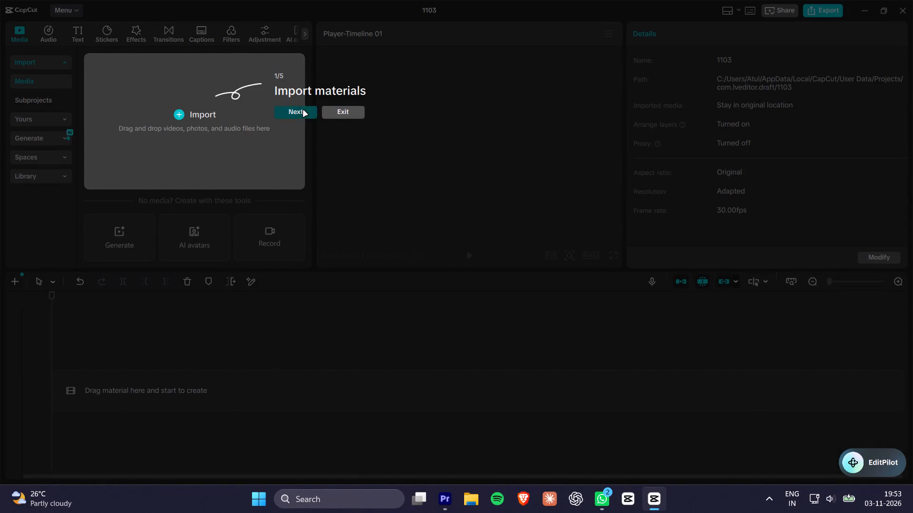
{"action": "left_click", "coordinate": [154, 222]}
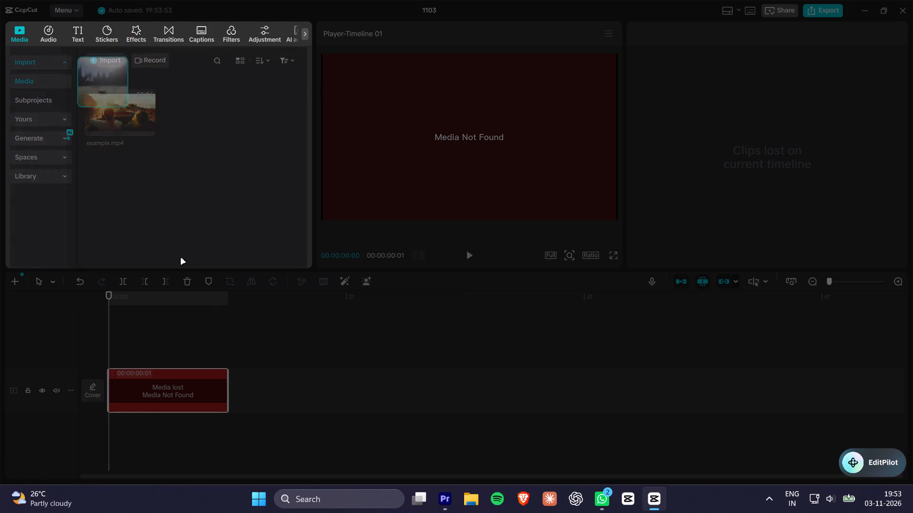
{"action": "left_click", "coordinate": [156, 133]}
{"action": "left_click", "coordinate": [189, 229]}
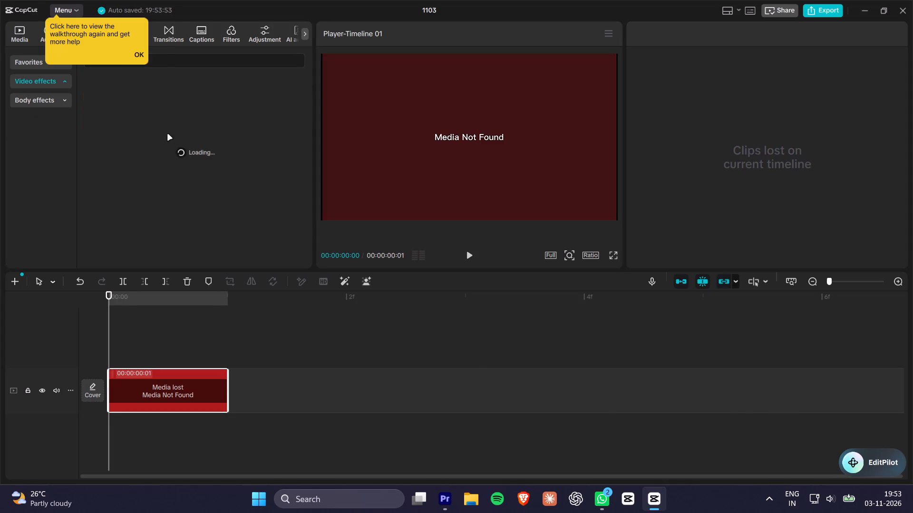
{"action": "left_click", "coordinate": [131, 51]}
Delete the walkthrough's sample clip from the timeline and example.mp4 from the project media.
{"action": "left_click_drag", "start_coordinate": [295, 330], "coordinate": [124, 449]}
{"action": "key", "text": "Delete"}
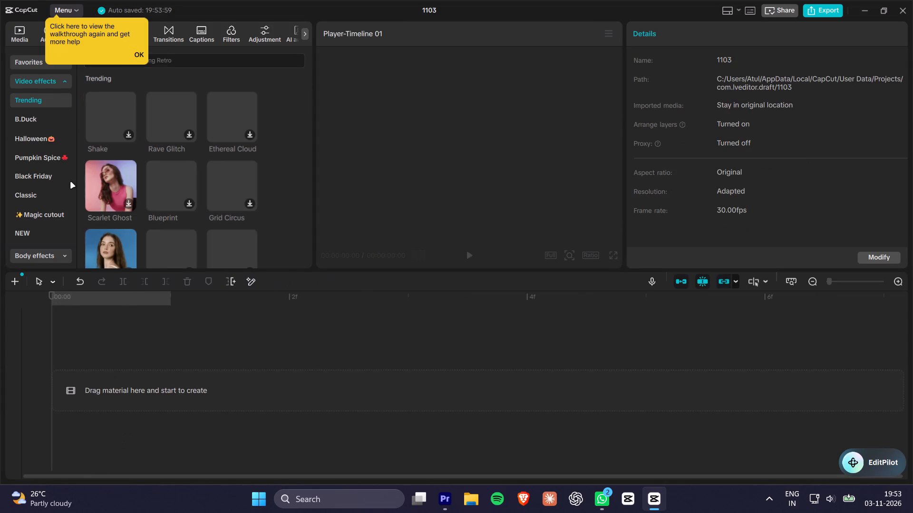
{"action": "left_click", "coordinate": [20, 34]}
{"action": "left_click_drag", "start_coordinate": [219, 128], "coordinate": [77, 125]}
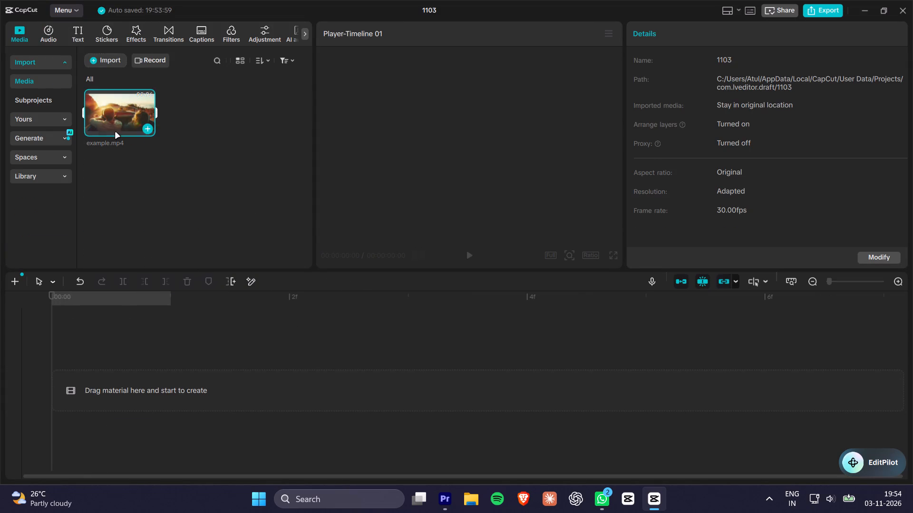
{"action": "key", "text": "Delete"}
Import the "stable" video from the Desktop folder into the project media.
{"action": "left_click", "coordinate": [151, 130]}
{"action": "left_click", "coordinate": [169, 133]}
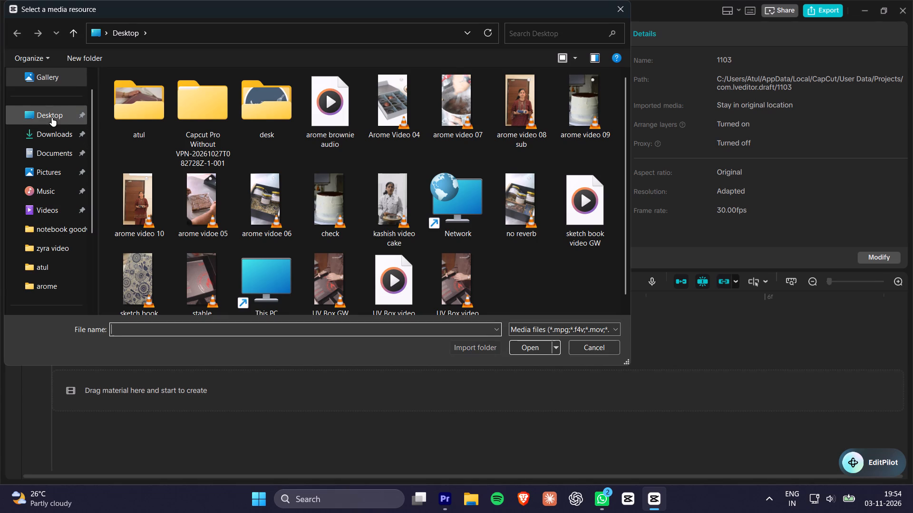
{"action": "left_click", "coordinate": [59, 131]}
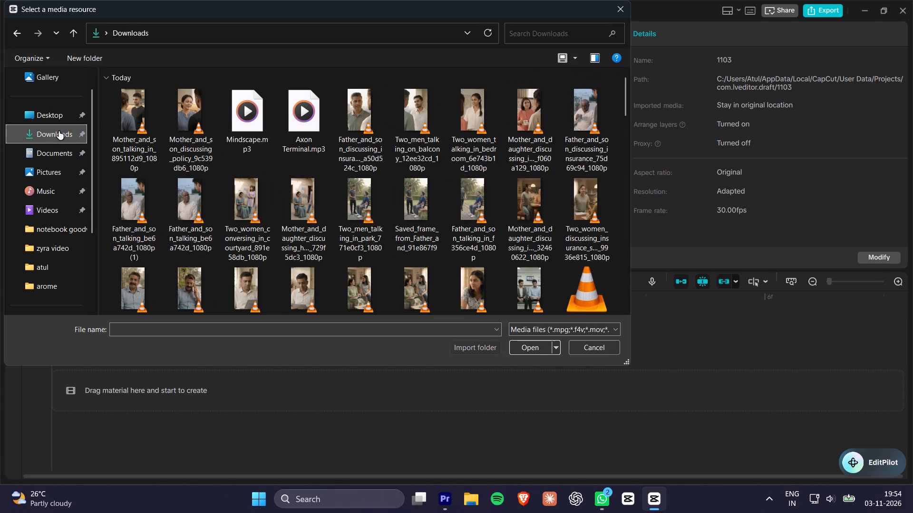
{"action": "left_click", "coordinate": [45, 114]}
{"action": "left_click", "coordinate": [49, 133]}
{"action": "left_click", "coordinate": [47, 111]}
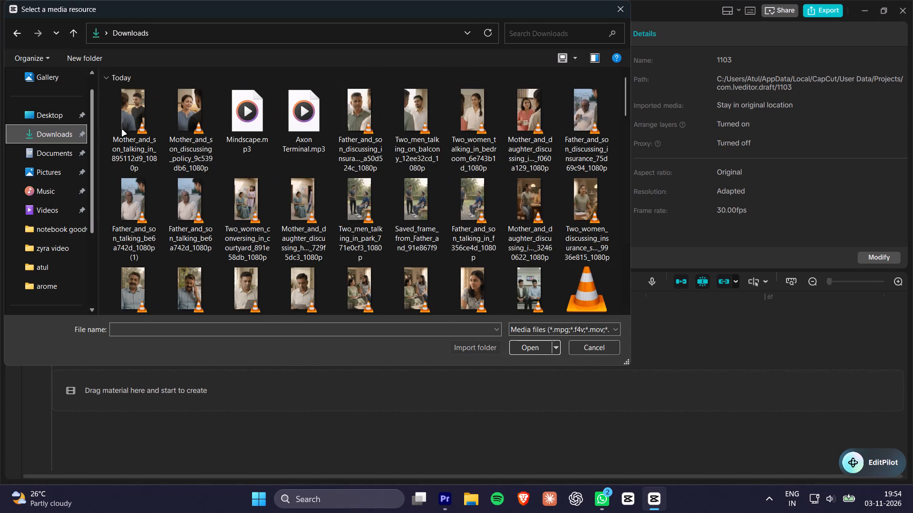
{"action": "left_click", "coordinate": [40, 113]}
{"action": "scroll", "coordinate": [368, 163], "scroll_direction": "down", "scroll_amount": 2}
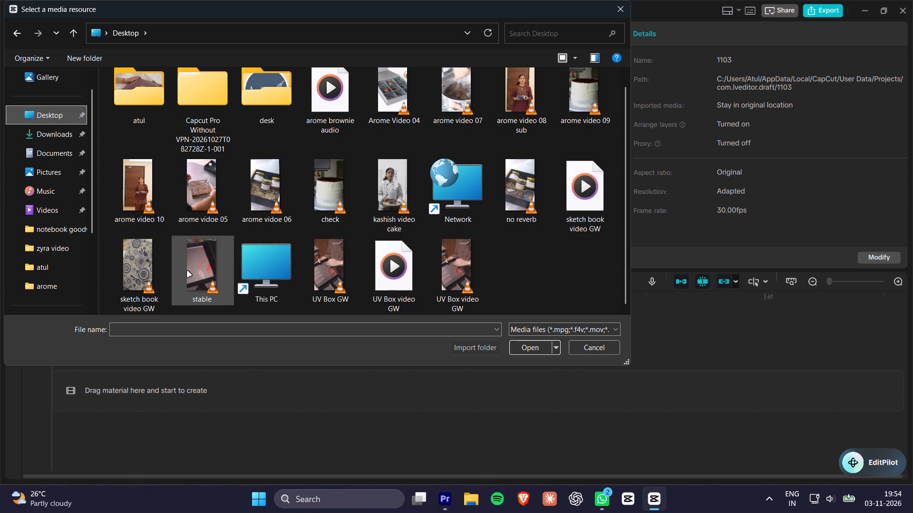
{"action": "double_click", "coordinate": [203, 268]}
Place the stable.mp4 clip at the start of the empty timeline's main track.
{"action": "left_click_drag", "start_coordinate": [123, 104], "coordinate": [127, 405]}
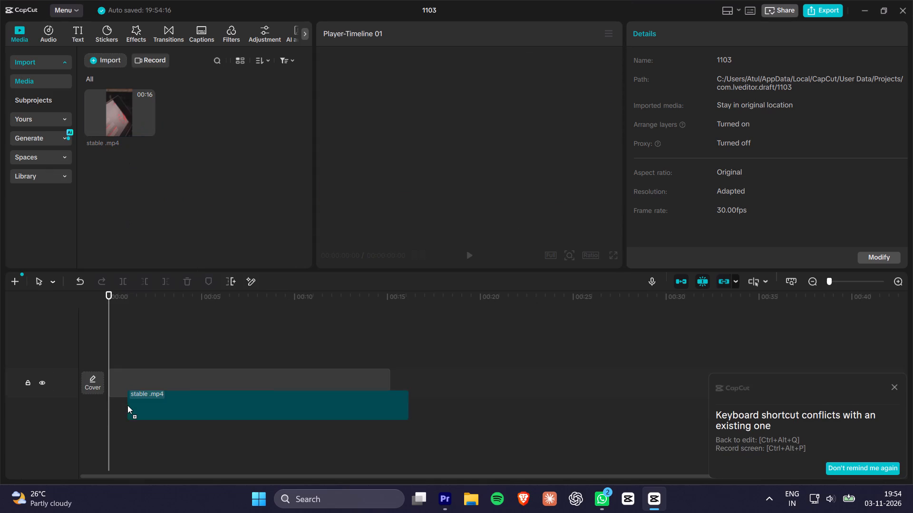
{"action": "left_click_drag", "start_coordinate": [127, 405], "coordinate": [112, 386]}
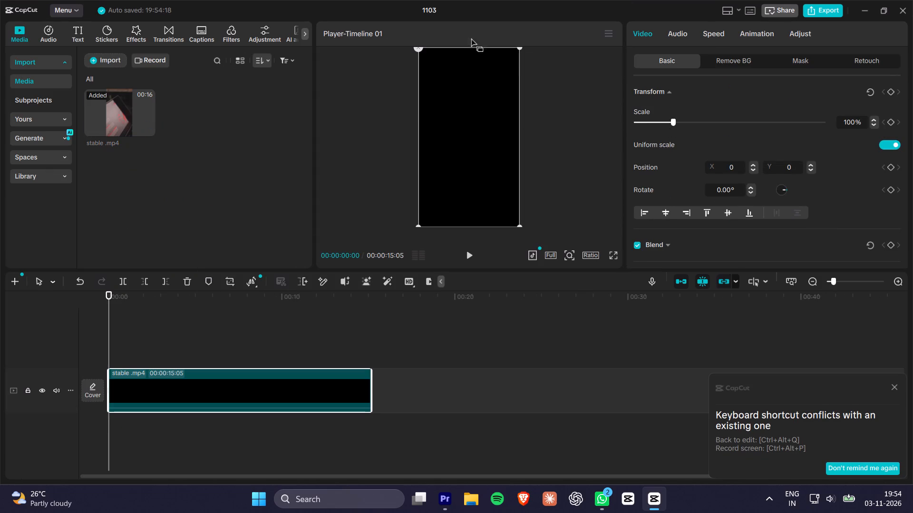
Switch the workspace layout to Vertical.
{"action": "left_click", "coordinate": [729, 10]}
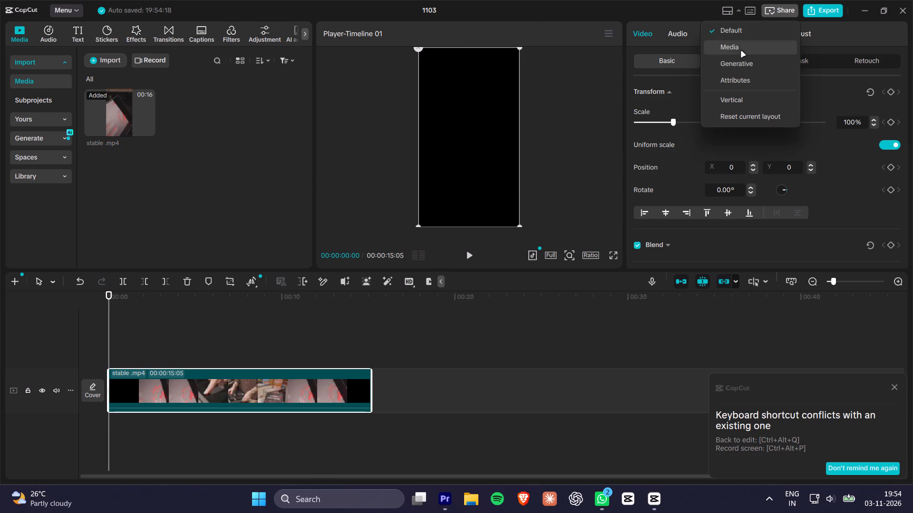
{"action": "left_click", "coordinate": [734, 98]}
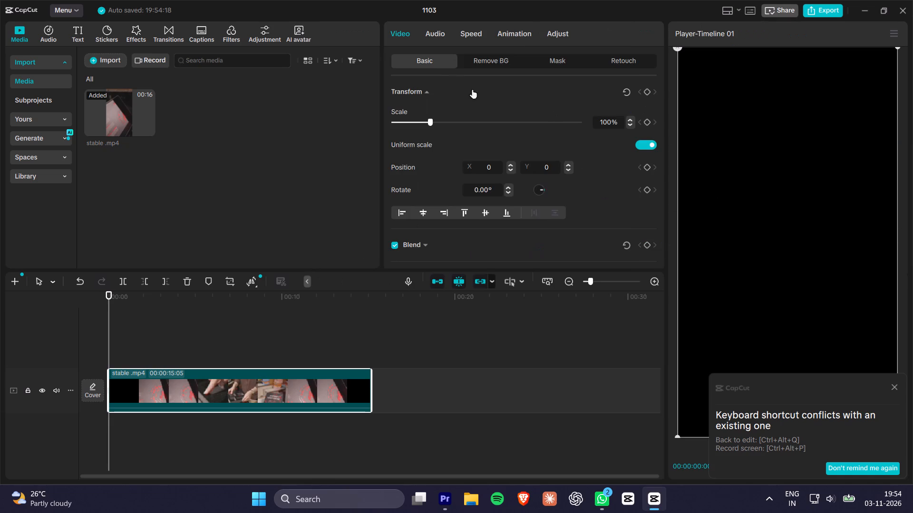
Enable Stabilize on the stable.mp4 clip with the level at Recommended.
{"action": "scroll", "coordinate": [431, 148], "scroll_direction": "down", "scroll_amount": 3}
{"action": "left_click", "coordinate": [398, 119]}
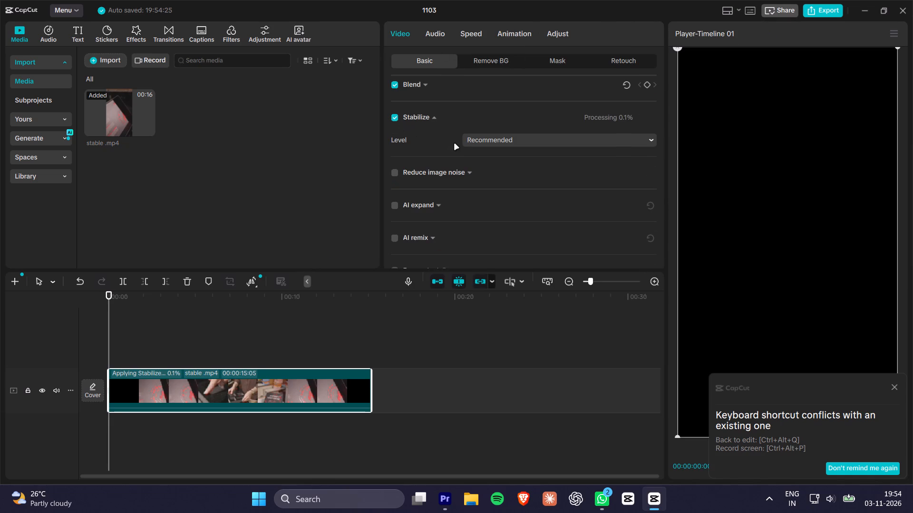
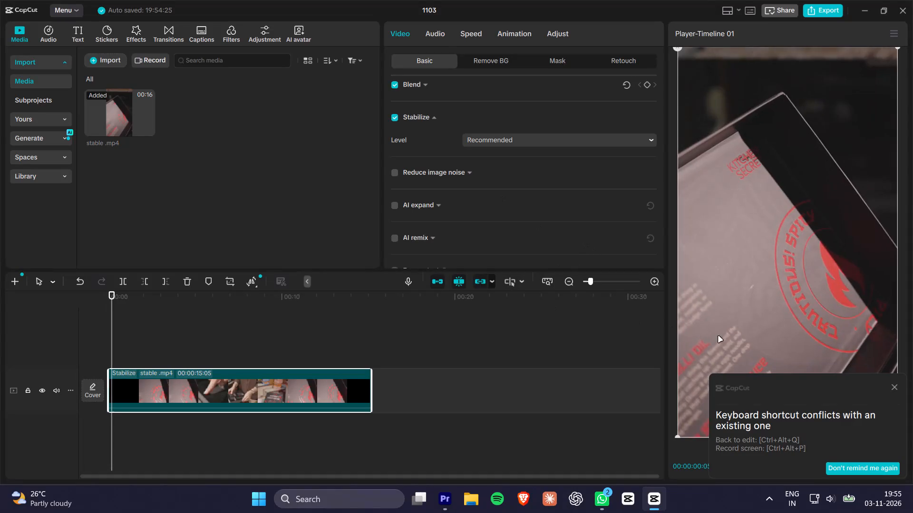
Dismiss the shortcut-conflict notice and set the stable.mp4 clip's Stabilize level to Most stable.
{"action": "left_click", "coordinate": [897, 386]}
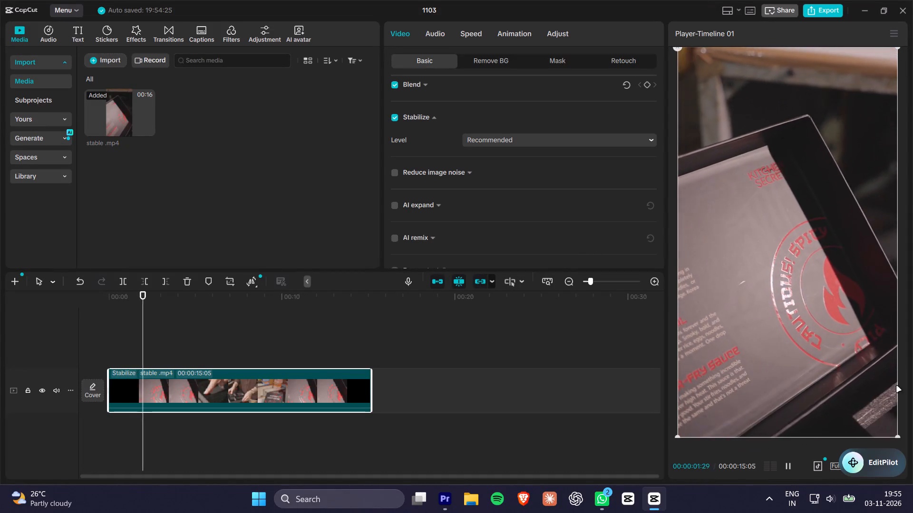
{"action": "key", "text": "space"}
{"action": "left_click", "coordinate": [493, 140]}
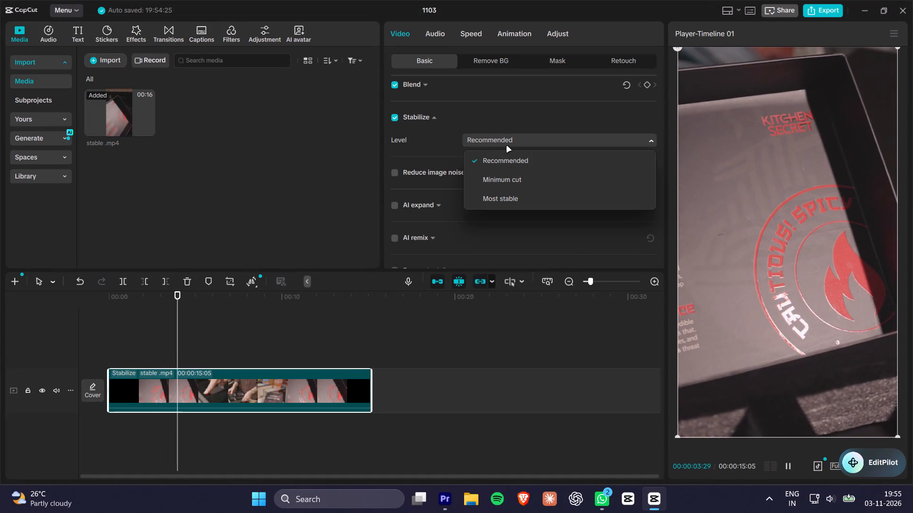
{"action": "left_click", "coordinate": [506, 201]}
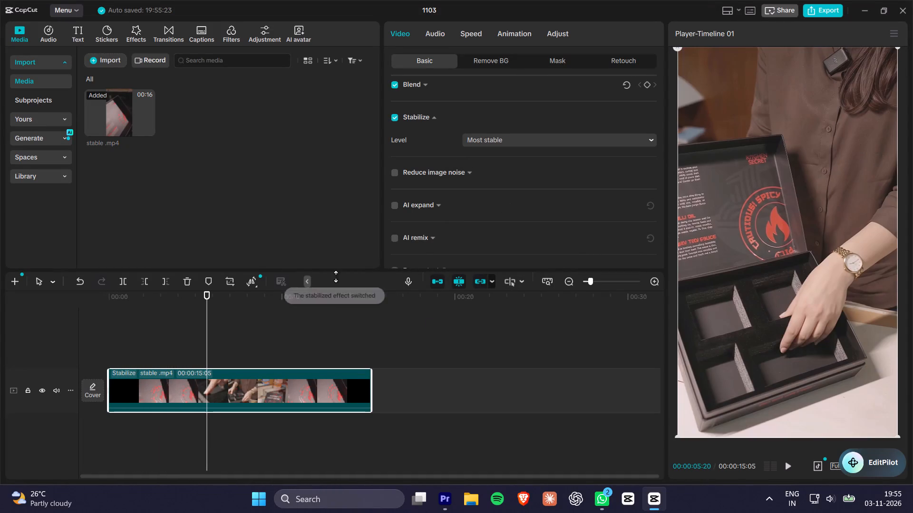
Play and scrub through the stable.mp4 clip from the start to examine how smooth the stabilized footage is.
{"action": "left_click_drag", "start_coordinate": [186, 303], "coordinate": [28, 318]}
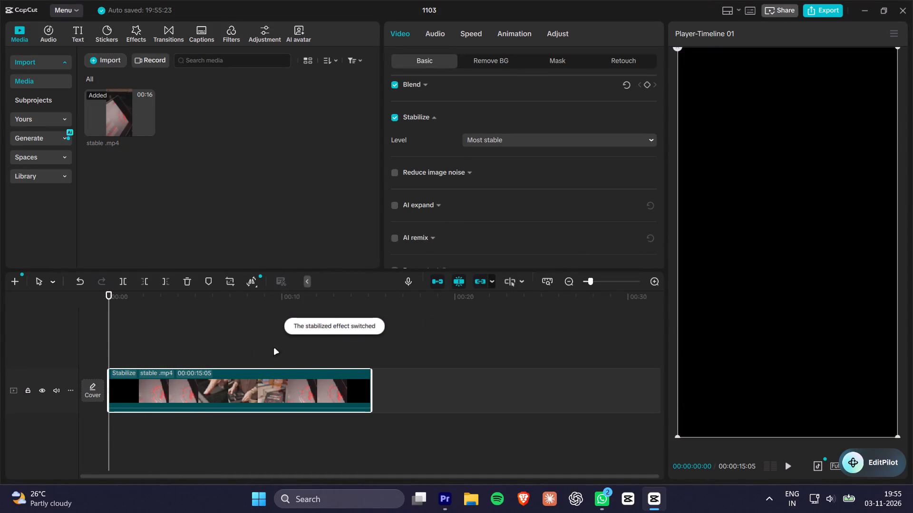
{"action": "key", "text": "space"}
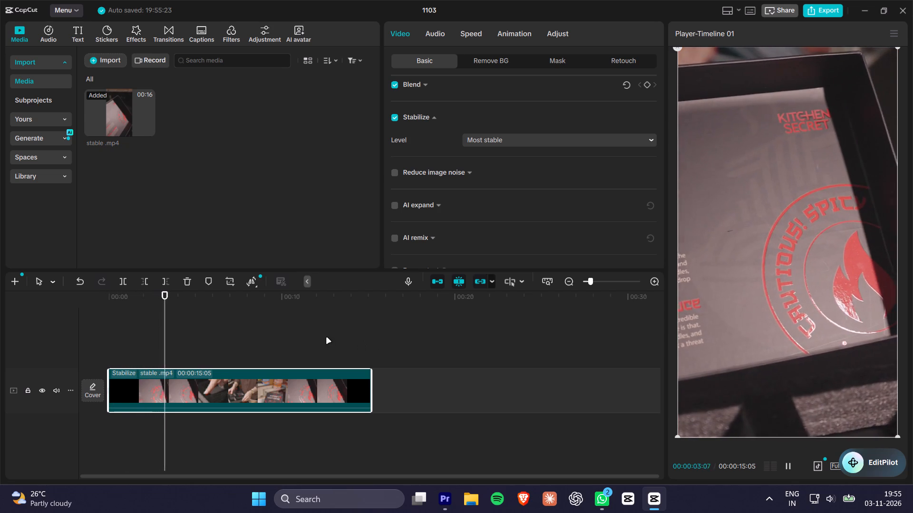
{"action": "key", "text": "space"}
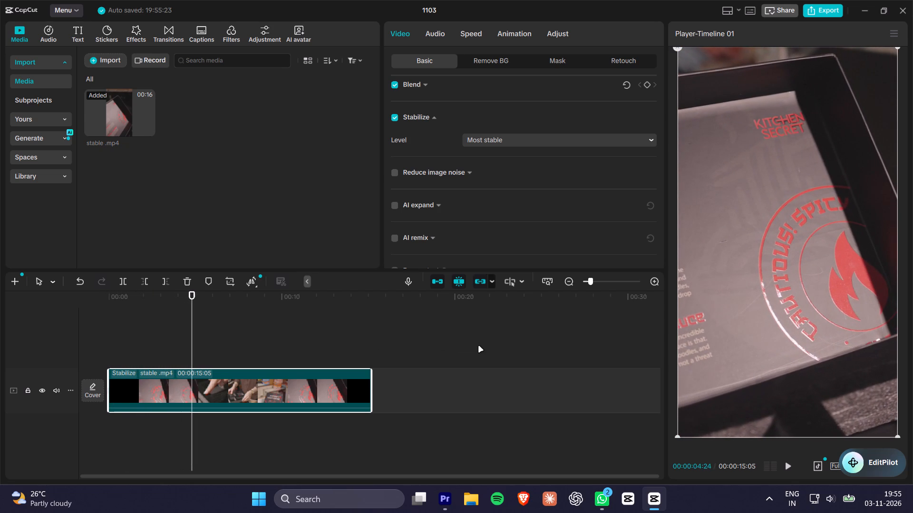
{"action": "key", "text": "f"}
{"action": "left_click_drag", "start_coordinate": [864, 460], "coordinate": [780, 460]}
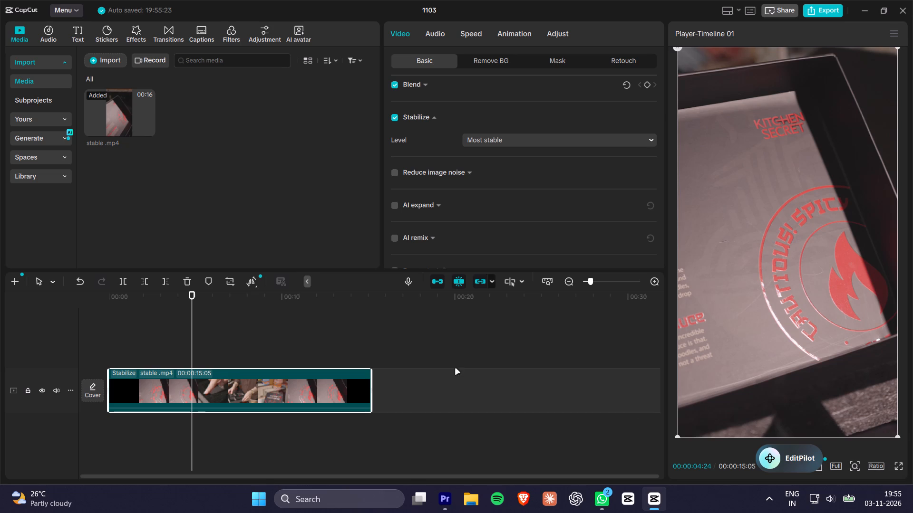
{"action": "left_click_drag", "start_coordinate": [246, 301], "coordinate": [269, 304]}
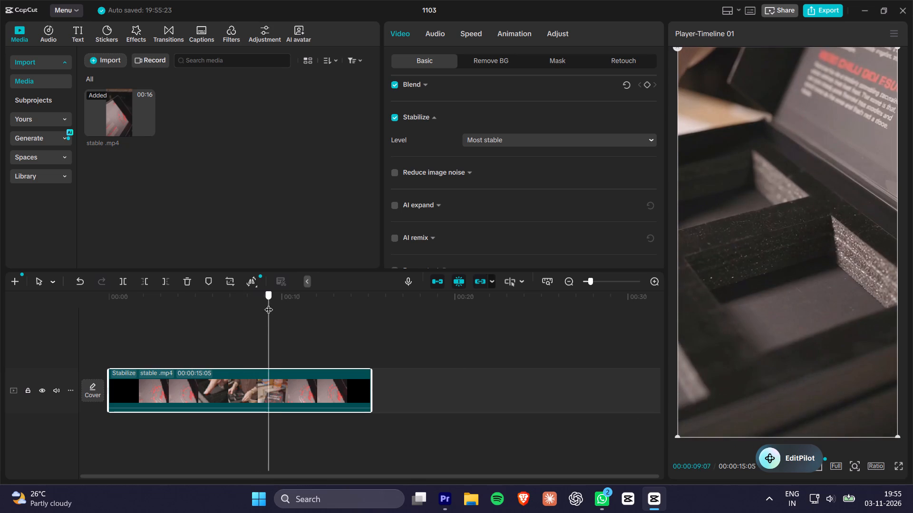
{"action": "left_click_drag", "start_coordinate": [269, 304], "coordinate": [164, 336]}
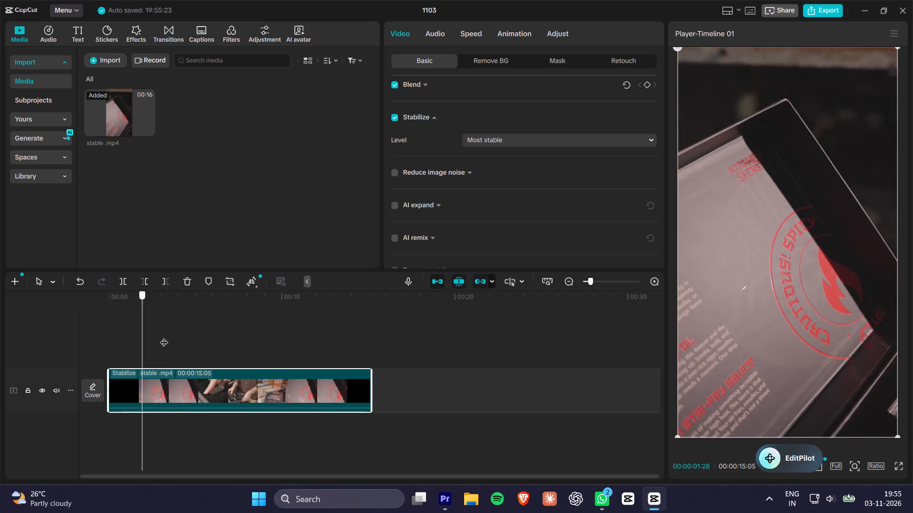
{"action": "left_click_drag", "start_coordinate": [164, 336], "coordinate": [282, 375]}
{"action": "key", "text": "space"}
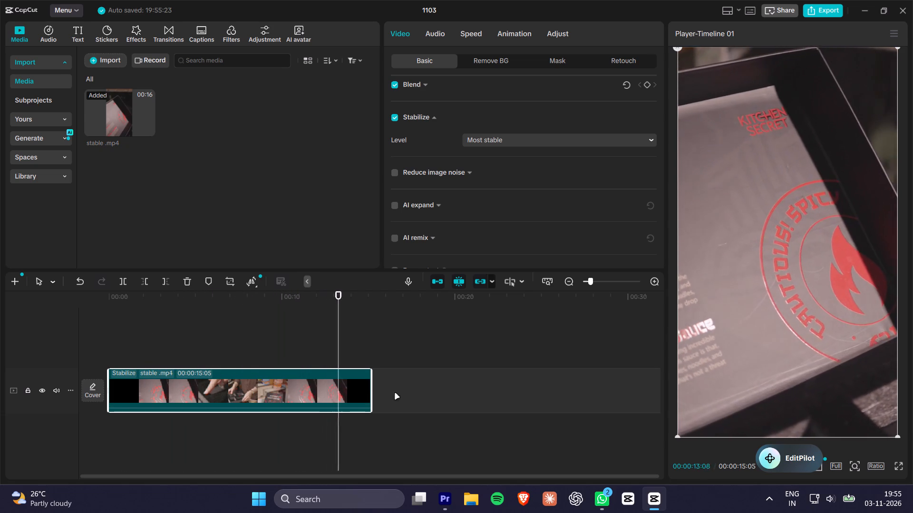
{"action": "key", "text": "space"}
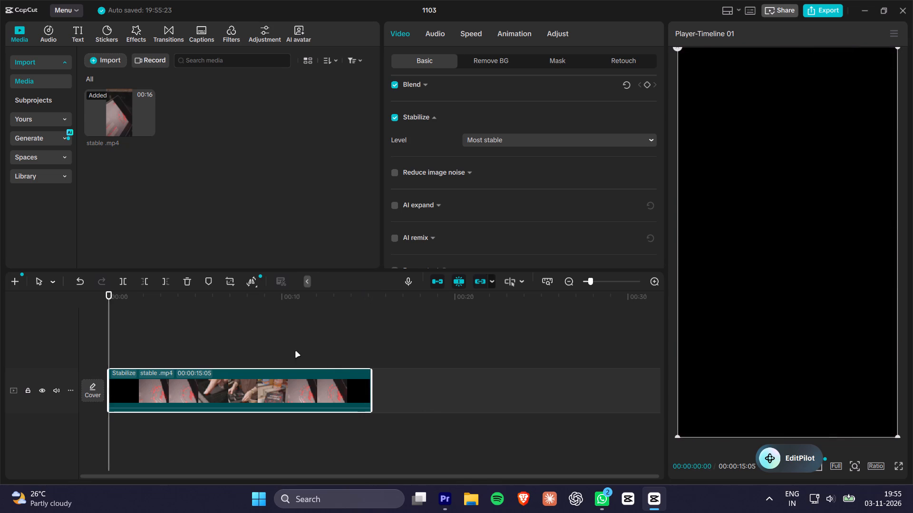
{"action": "key", "text": "space"}
{"action": "left_click_drag", "start_coordinate": [145, 302], "coordinate": [18, 297]}
{"action": "key", "text": "space"}
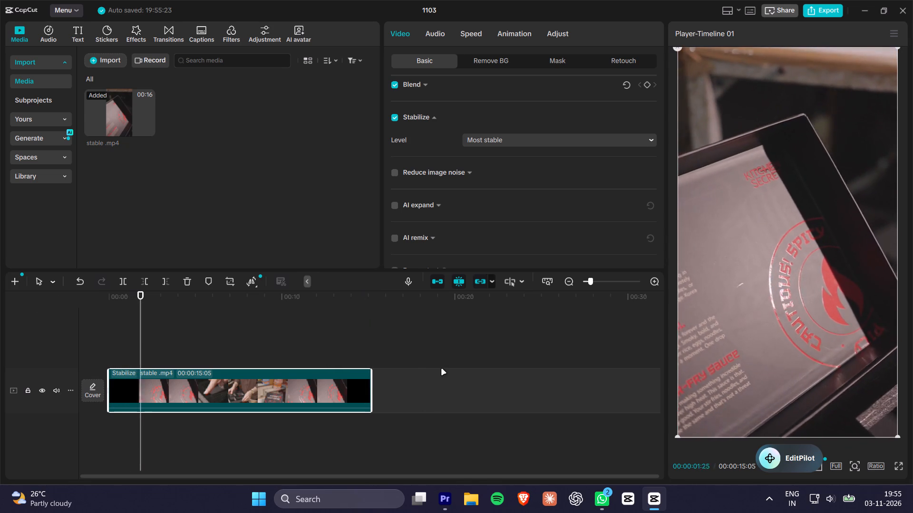
{"action": "key", "text": "space"}
{"action": "left_click_drag", "start_coordinate": [158, 302], "coordinate": [29, 305]}
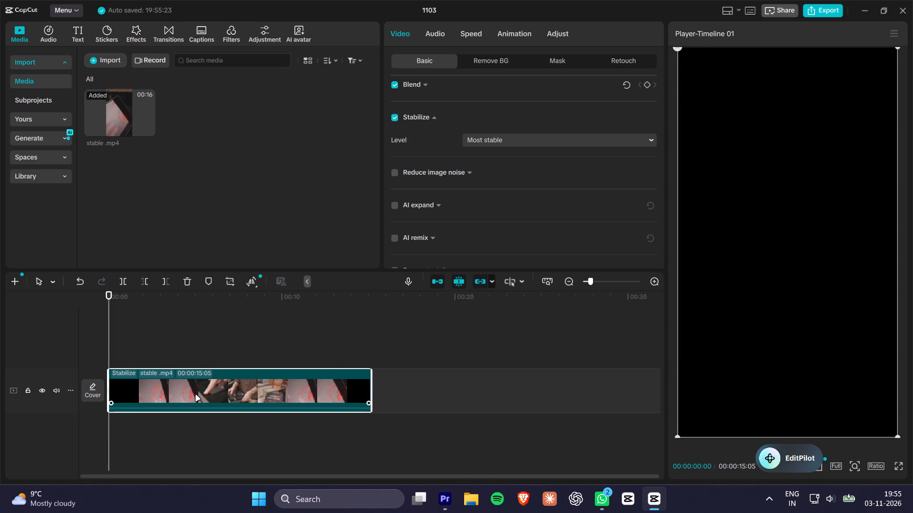
Slow the stable.mp4 clip to 0.80x speed and preview its playback.
{"action": "left_click", "coordinate": [196, 395]}
{"action": "left_click", "coordinate": [468, 36]}
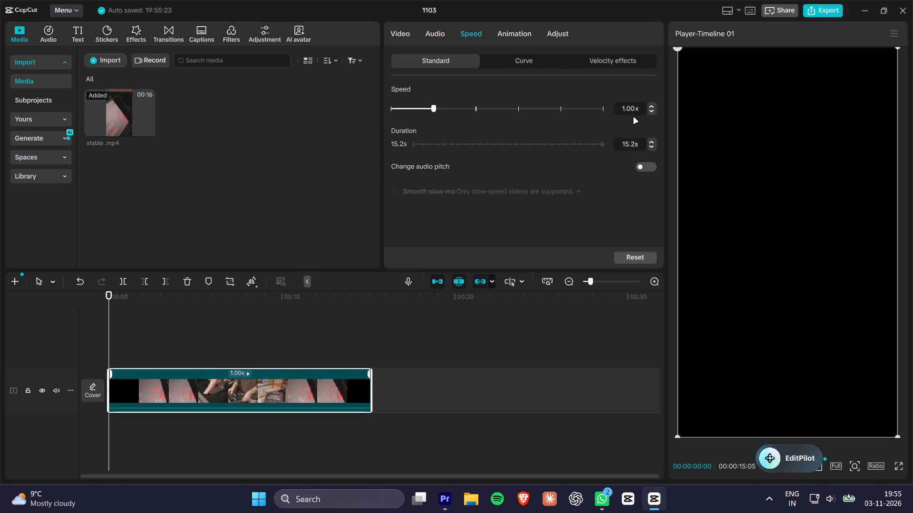
{"action": "double_click", "coordinate": [652, 112]}
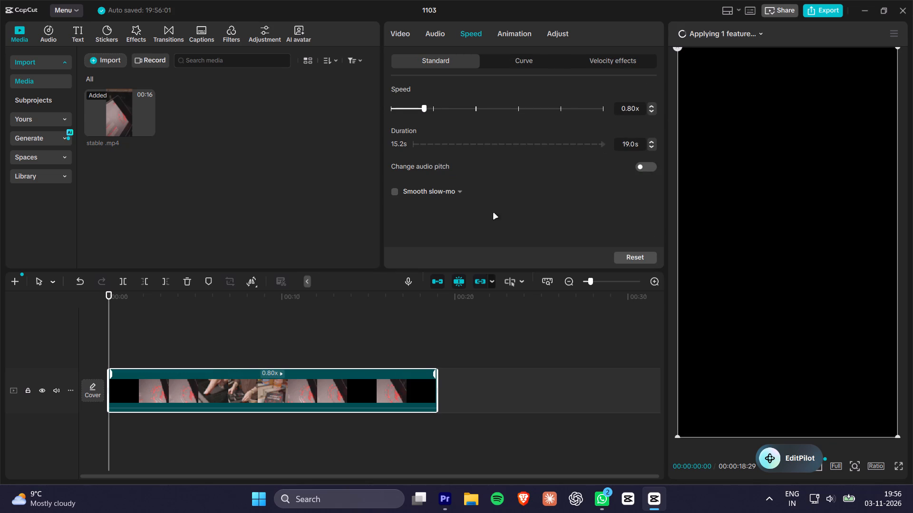
{"action": "left_click_drag", "start_coordinate": [194, 301], "coordinate": [22, 312]}
{"action": "key", "text": "space"}
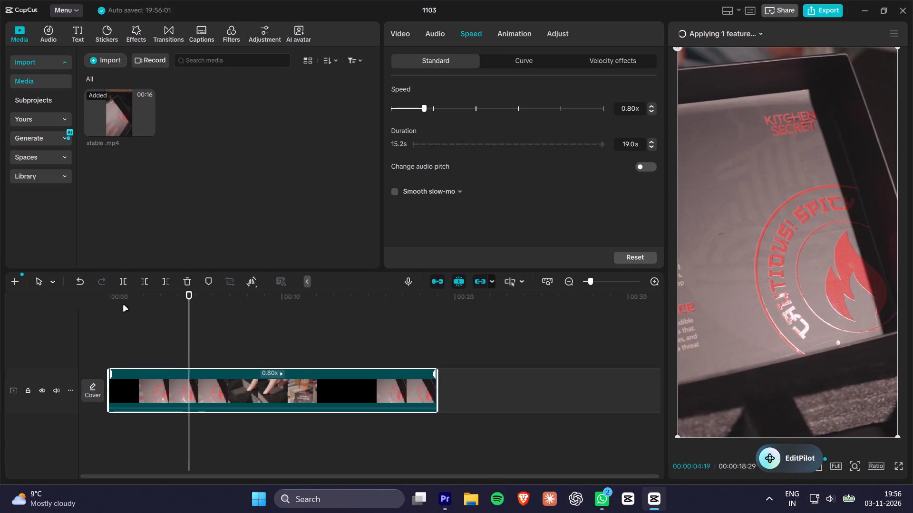
{"action": "key", "text": "space"}
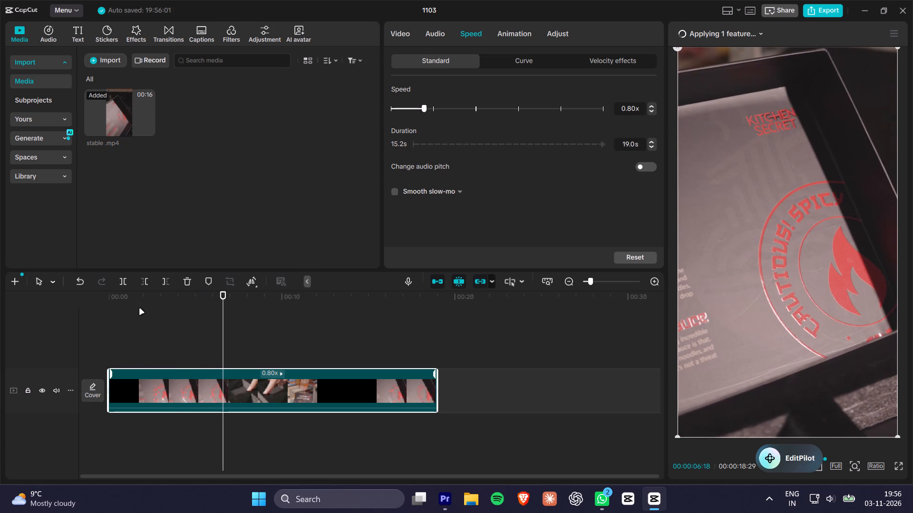
{"action": "left_click_drag", "start_coordinate": [128, 299], "coordinate": [72, 310]}
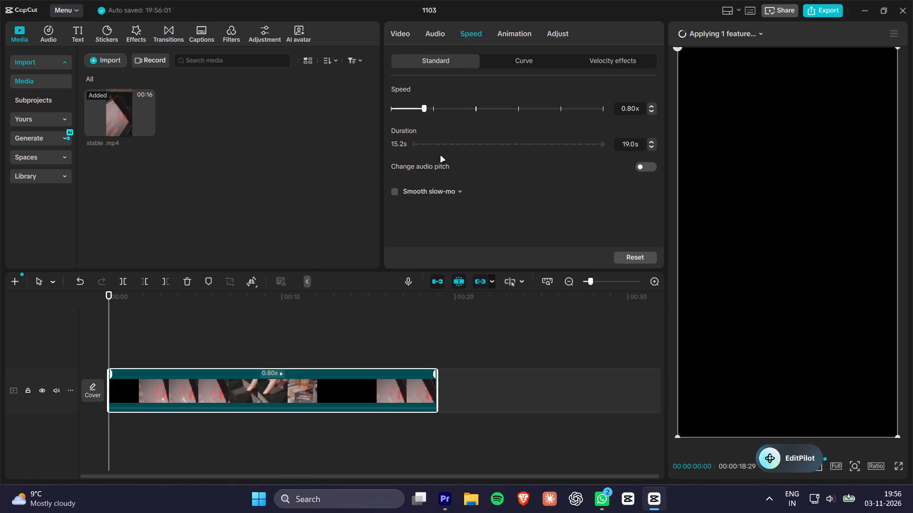
Enable Smooth slow-mo on the stable.mp4 clip using the Optical flow method.
{"action": "scroll", "coordinate": [478, 187], "scroll_direction": "down", "scroll_amount": 3}
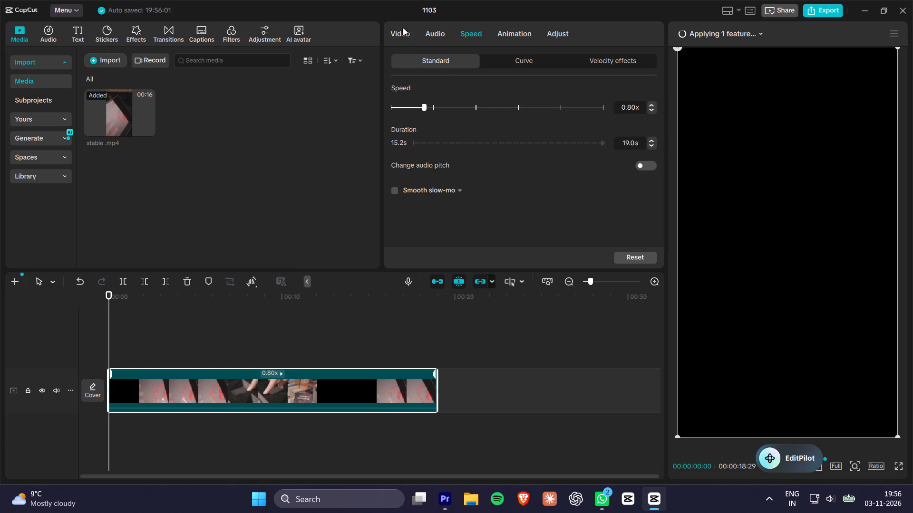
{"action": "left_click", "coordinate": [460, 192]}
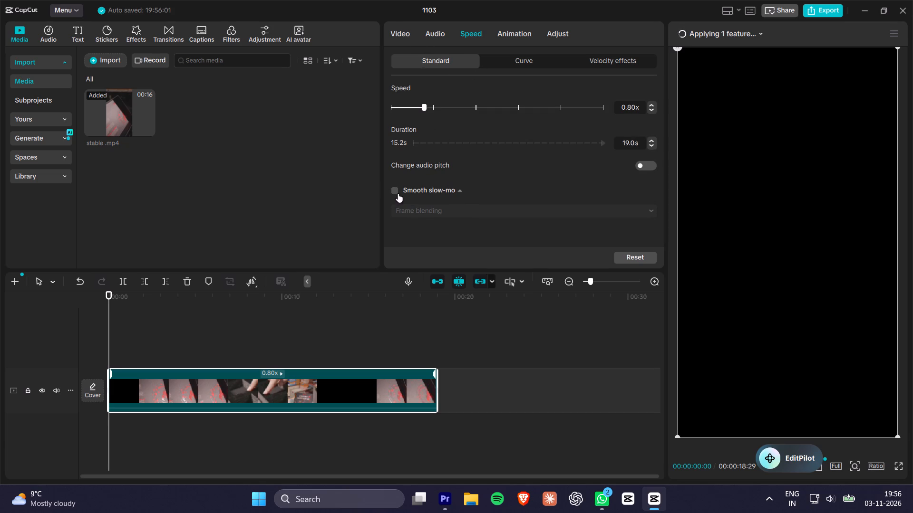
{"action": "left_click", "coordinate": [395, 190]}
{"action": "left_click", "coordinate": [453, 214]}
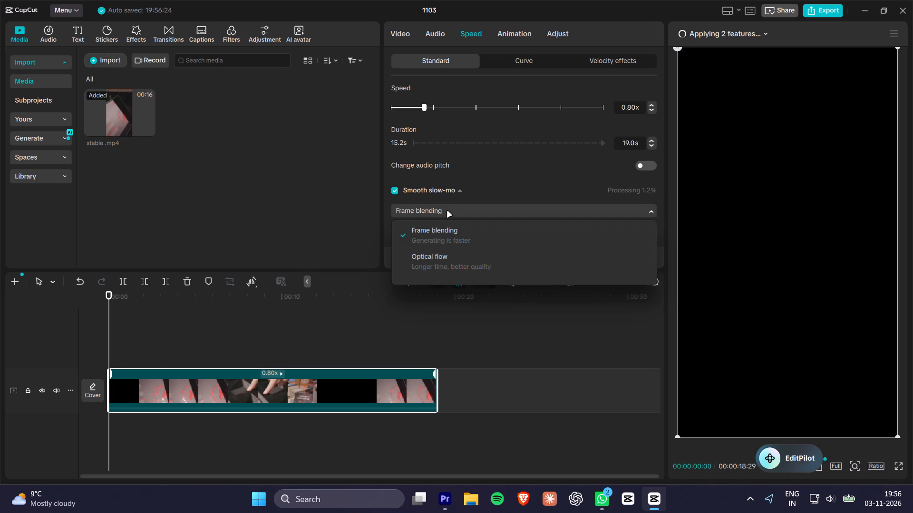
{"action": "left_click", "coordinate": [443, 258]}
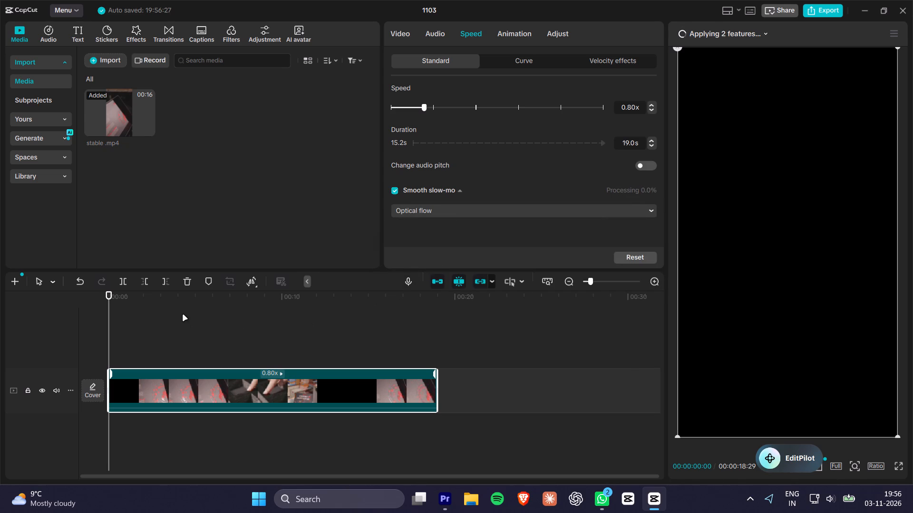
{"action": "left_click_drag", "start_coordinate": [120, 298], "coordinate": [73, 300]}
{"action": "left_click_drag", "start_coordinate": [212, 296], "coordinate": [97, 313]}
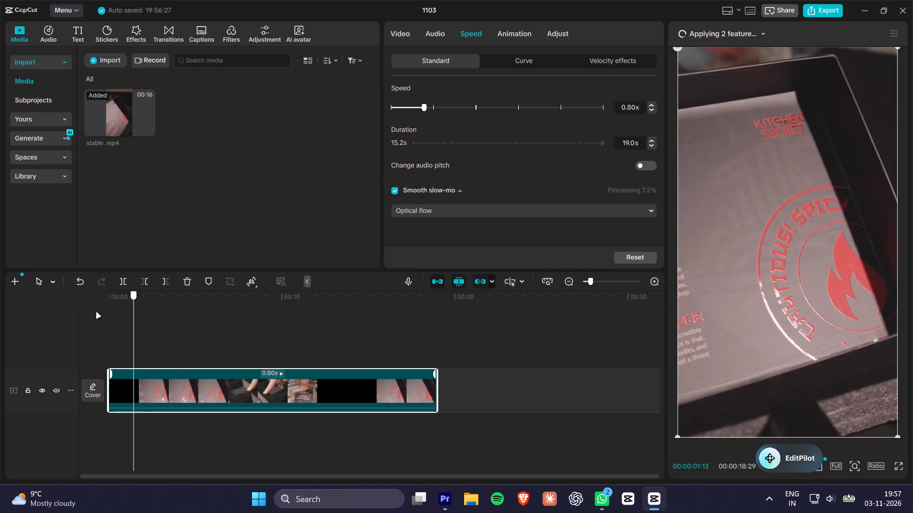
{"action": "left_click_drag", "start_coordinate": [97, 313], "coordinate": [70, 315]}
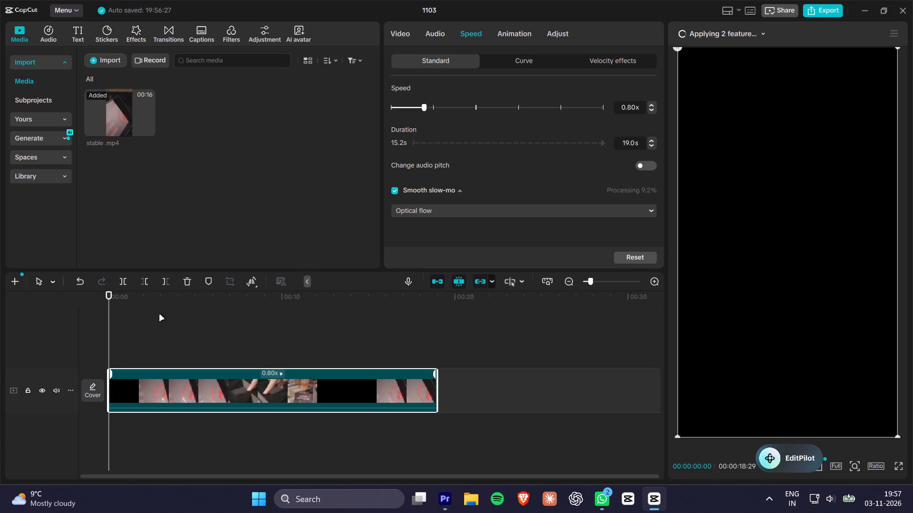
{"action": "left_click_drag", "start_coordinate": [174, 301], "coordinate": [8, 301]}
Switch the clip's Smooth slow-mo method to Frame blending.
{"action": "left_click", "coordinate": [536, 204]}
{"action": "left_click", "coordinate": [477, 210]}
{"action": "left_click", "coordinate": [430, 234]}
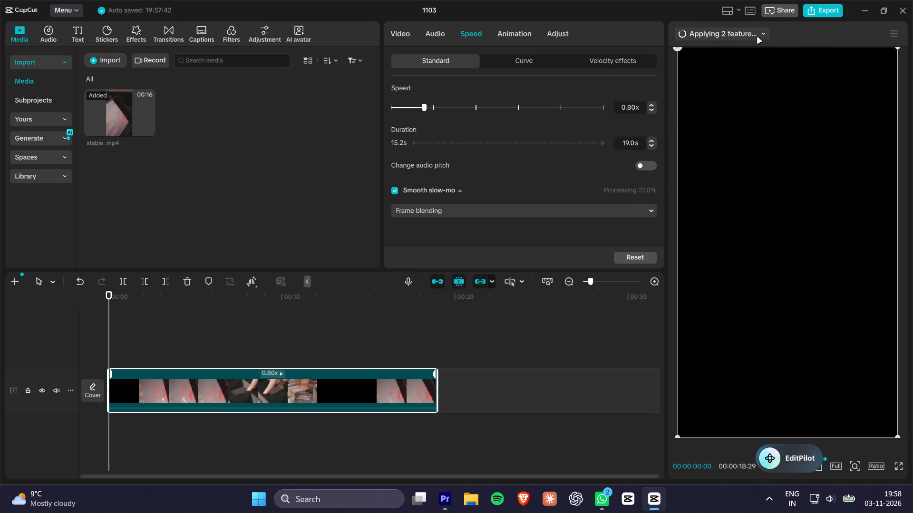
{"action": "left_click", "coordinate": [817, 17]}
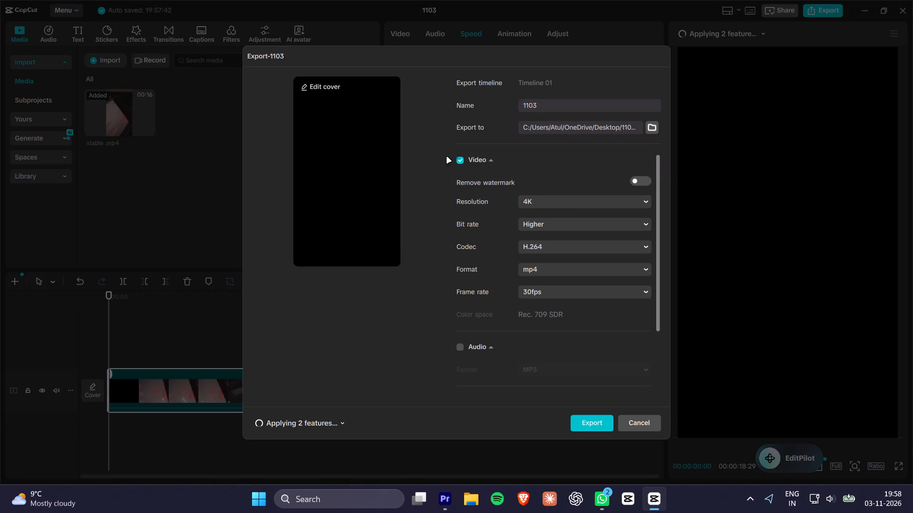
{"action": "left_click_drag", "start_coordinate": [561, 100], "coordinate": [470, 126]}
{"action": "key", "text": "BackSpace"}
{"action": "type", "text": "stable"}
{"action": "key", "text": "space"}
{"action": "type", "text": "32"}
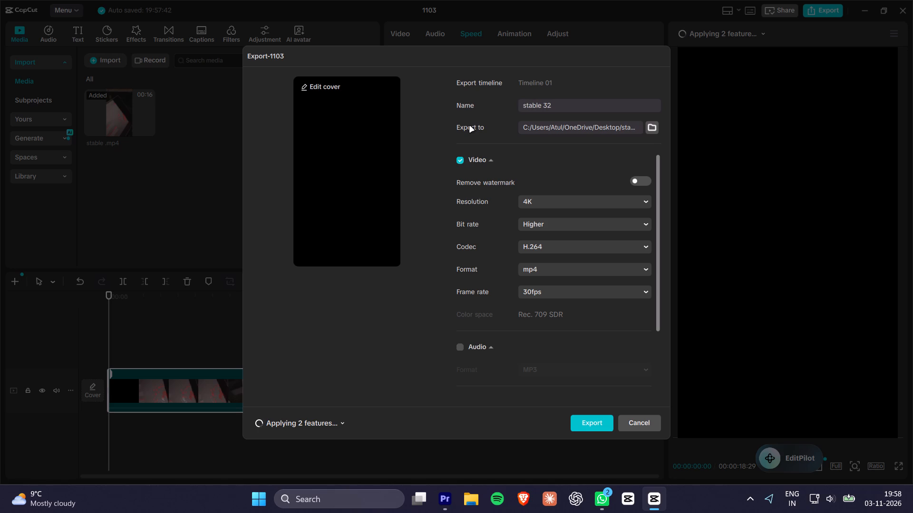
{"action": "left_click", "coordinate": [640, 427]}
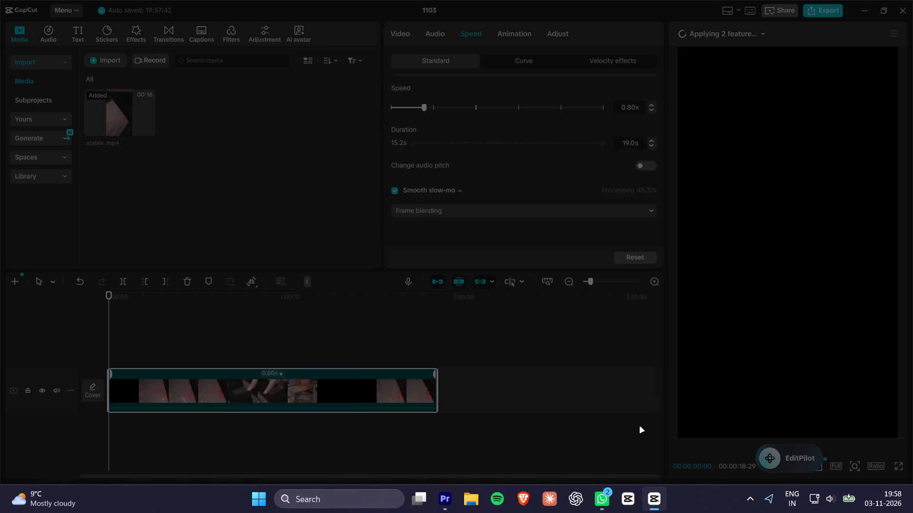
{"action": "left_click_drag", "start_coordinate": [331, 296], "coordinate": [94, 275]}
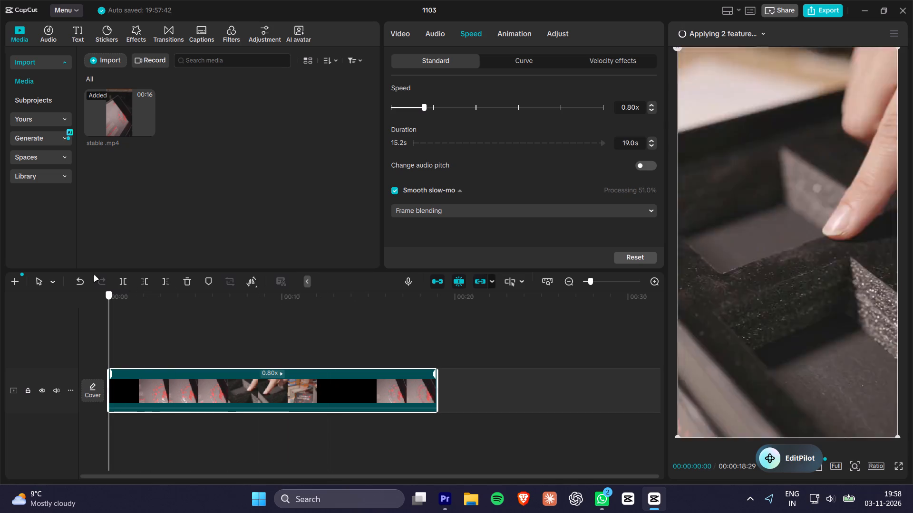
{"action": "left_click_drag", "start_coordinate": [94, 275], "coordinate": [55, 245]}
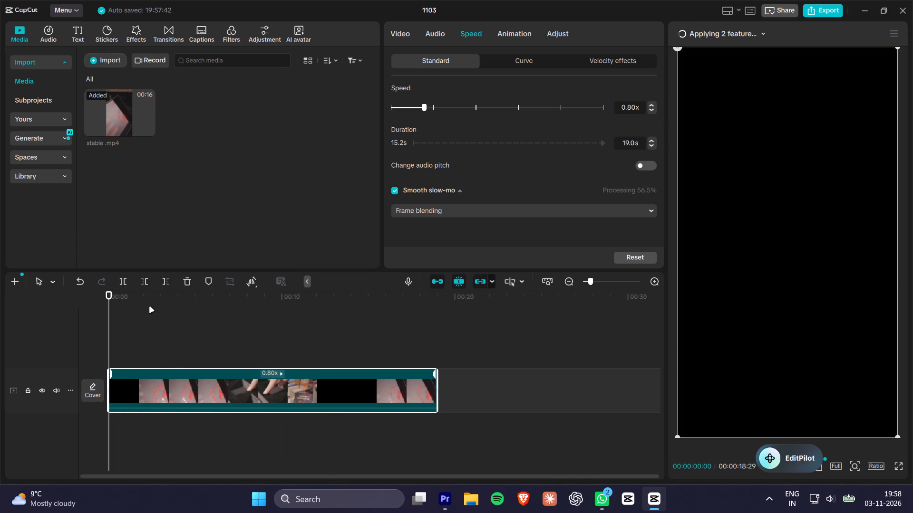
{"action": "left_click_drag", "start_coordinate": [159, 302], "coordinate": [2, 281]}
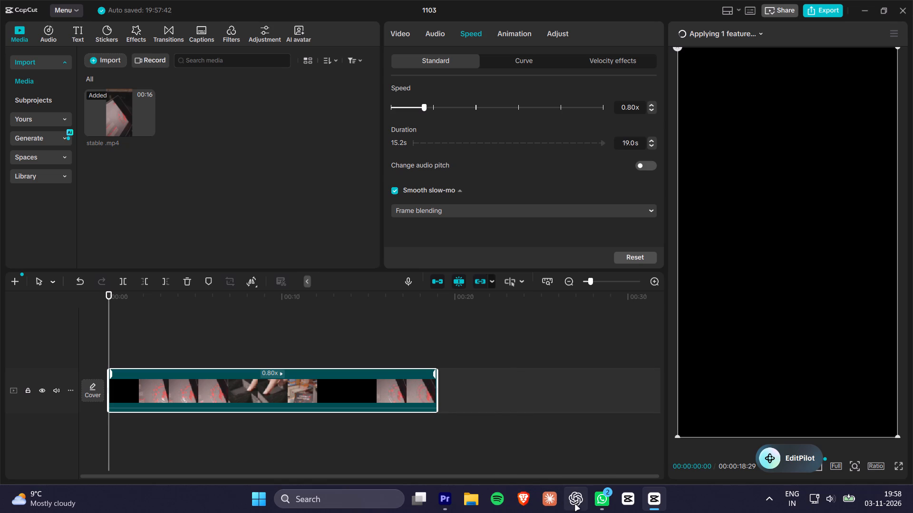
Switch to Brave and search the web for free sfx.
{"action": "left_click", "coordinate": [470, 502]}
{"action": "left_click", "coordinate": [524, 503]}
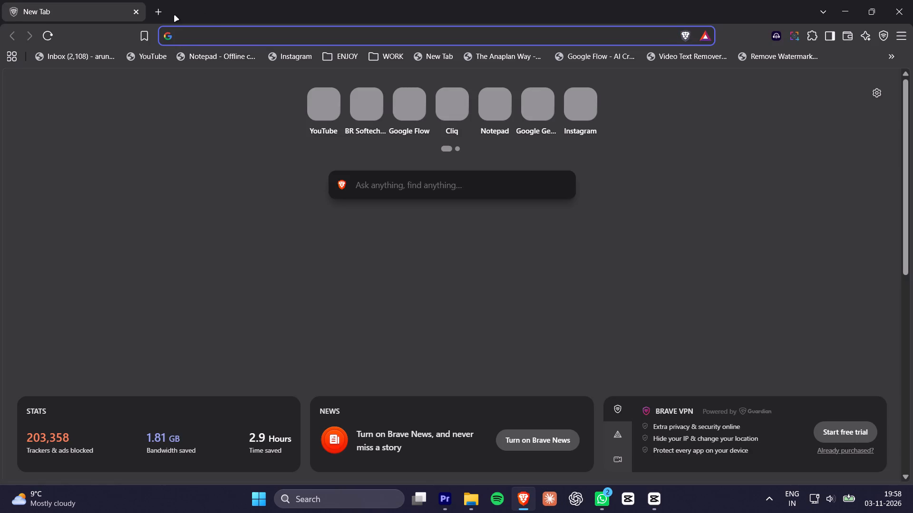
{"action": "type", "text": "free sfx"}
{"action": "key", "text": "Return"}
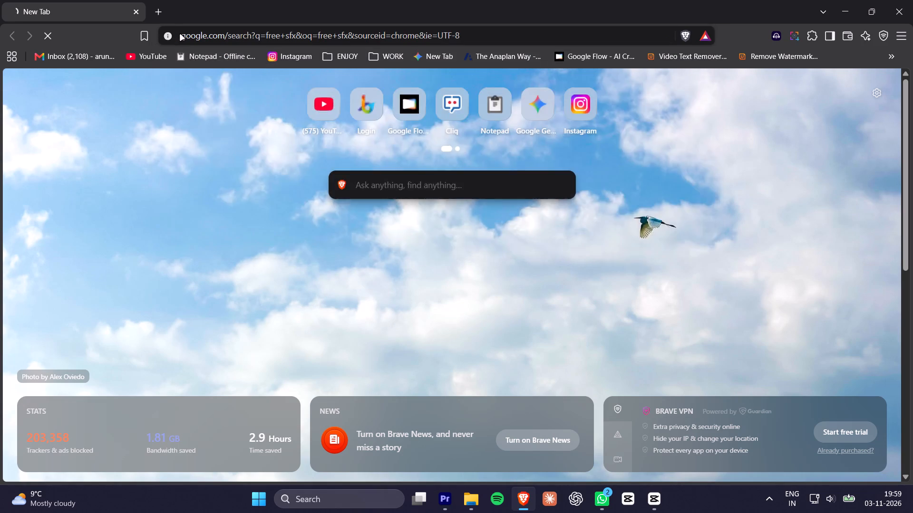
Change the web search to ai background music generator.
{"action": "left_click", "coordinate": [203, 96]}
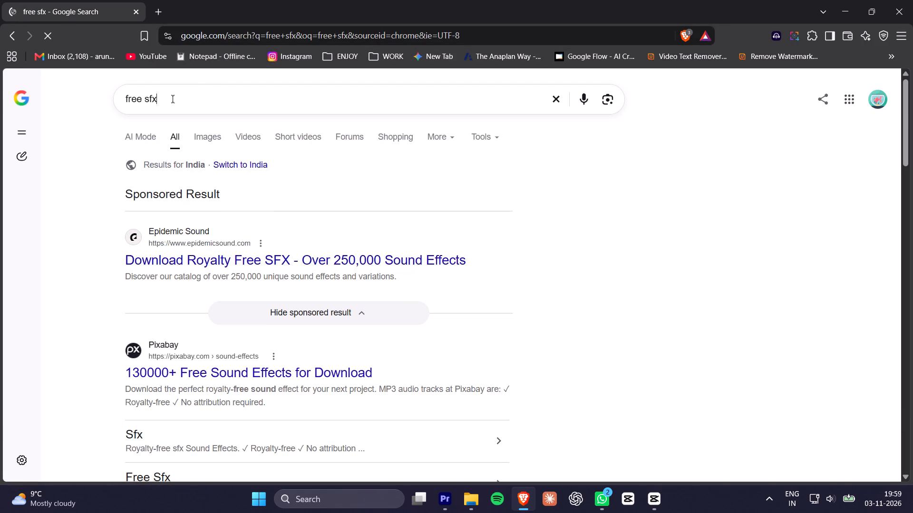
{"action": "left_click", "coordinate": [152, 100]}
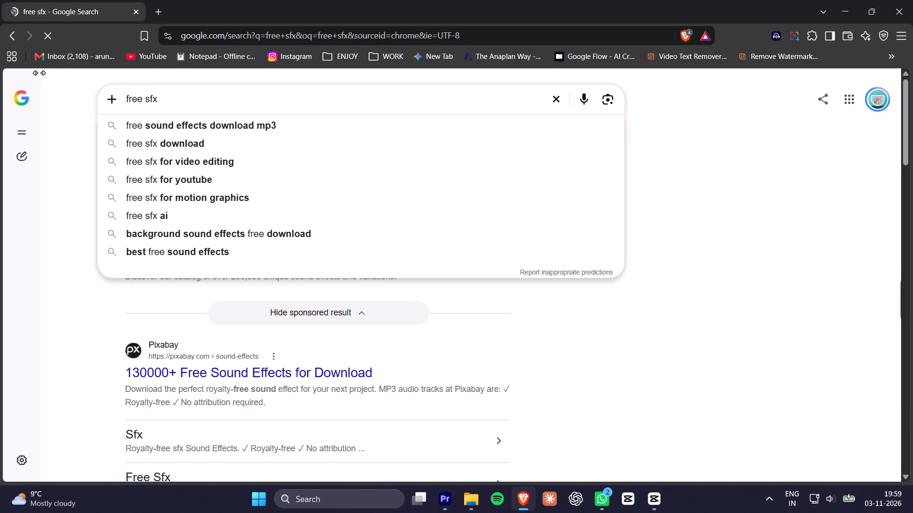
{"action": "key", "text": "ctrl+a"}
{"action": "type", "text": "ai bva"}
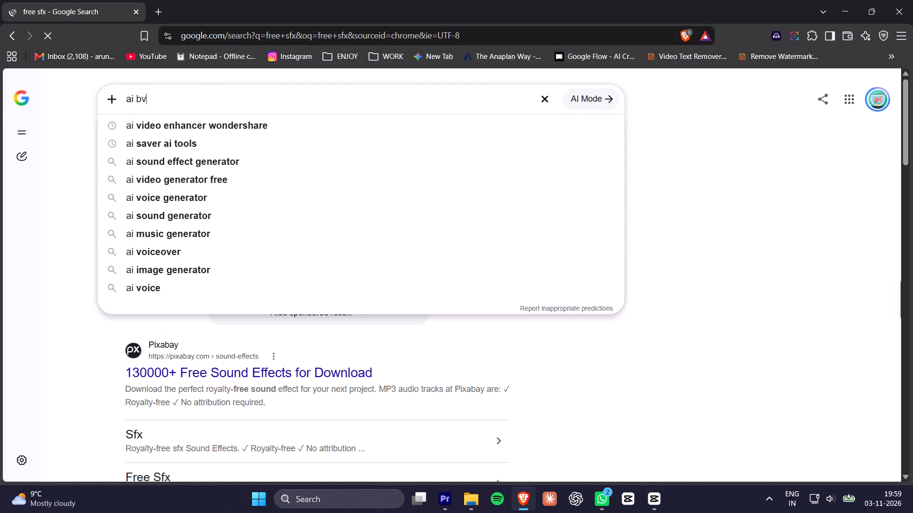
{"action": "key", "text": "BackSpace"}
{"action": "key", "text": "BackSpace"}
{"action": "key", "text": "BackSpace"}
{"action": "type", "text": "backgroun m usic generateor"}
{"action": "key", "text": "Down"}
{"action": "key", "text": "Return"}
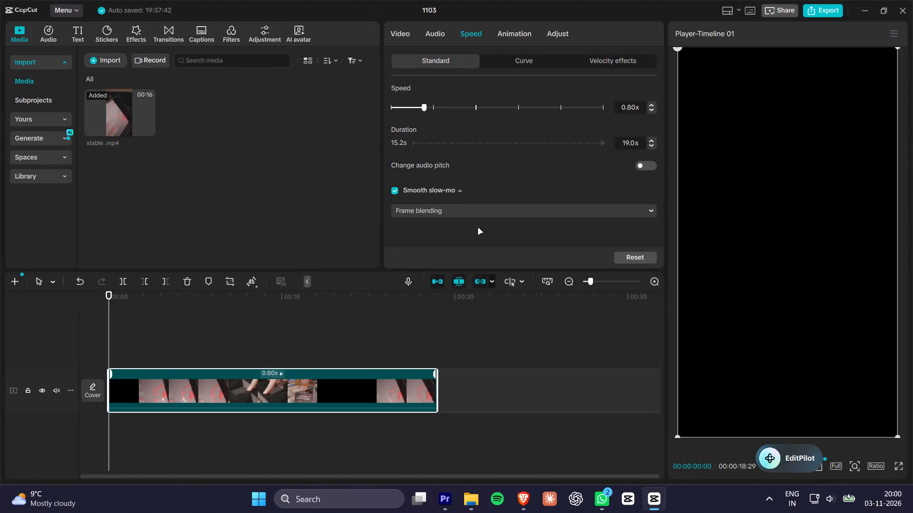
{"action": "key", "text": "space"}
{"action": "left_click_drag", "start_coordinate": [193, 313], "coordinate": [78, 312]}
{"action": "left_click_drag", "start_coordinate": [142, 303], "coordinate": [77, 289]}
{"action": "key", "text": "space"}
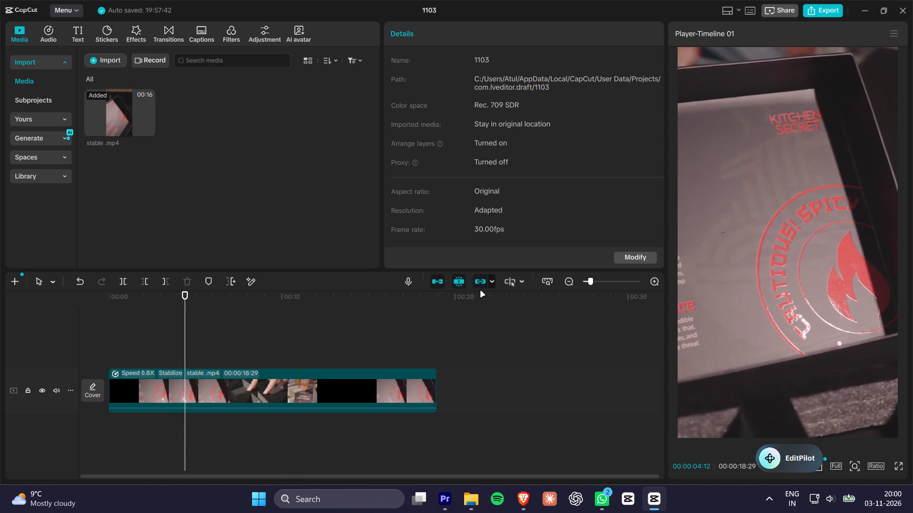
{"action": "key", "text": "space"}
Export the CapCut timeline as a video named stable 3545645.
{"action": "key", "text": "ctrl+m"}
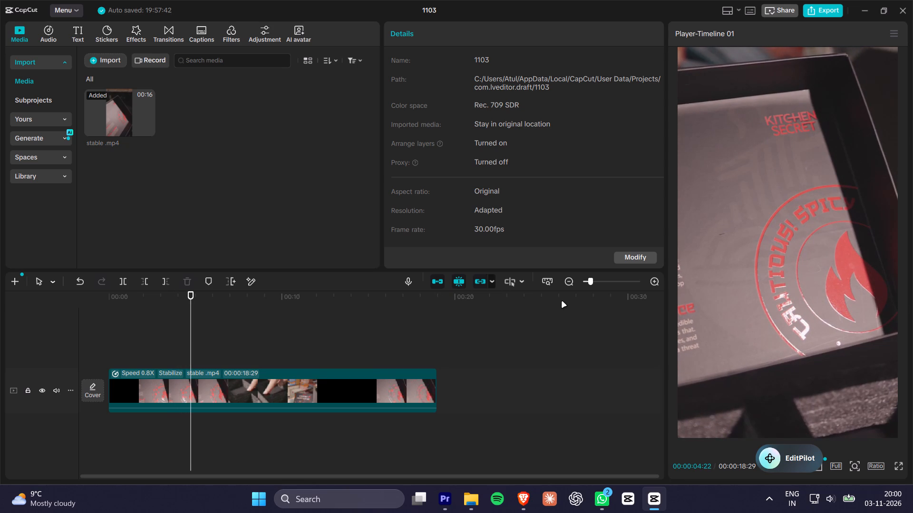
{"action": "left_click", "coordinate": [819, 11]}
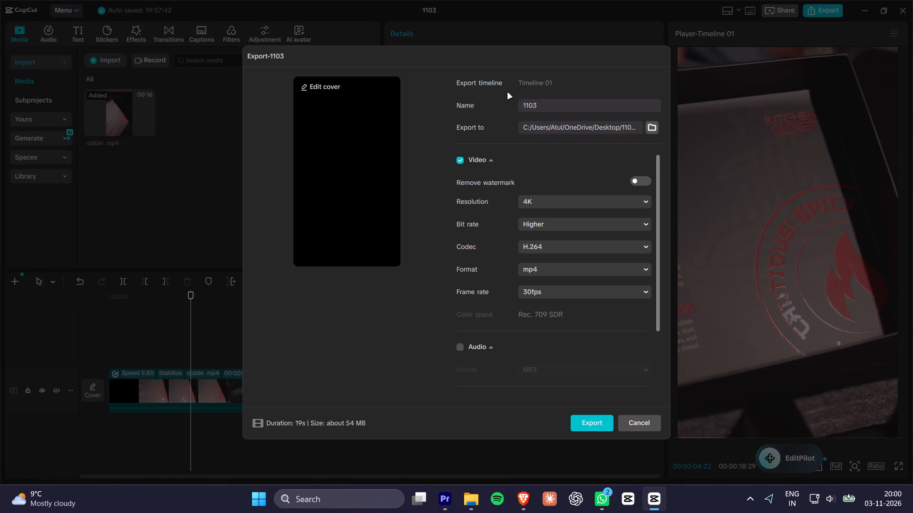
{"action": "left_click_drag", "start_coordinate": [560, 112], "coordinate": [456, 113]}
{"action": "double_click", "coordinate": [550, 104]}
{"action": "key", "text": "ctrl+a"}
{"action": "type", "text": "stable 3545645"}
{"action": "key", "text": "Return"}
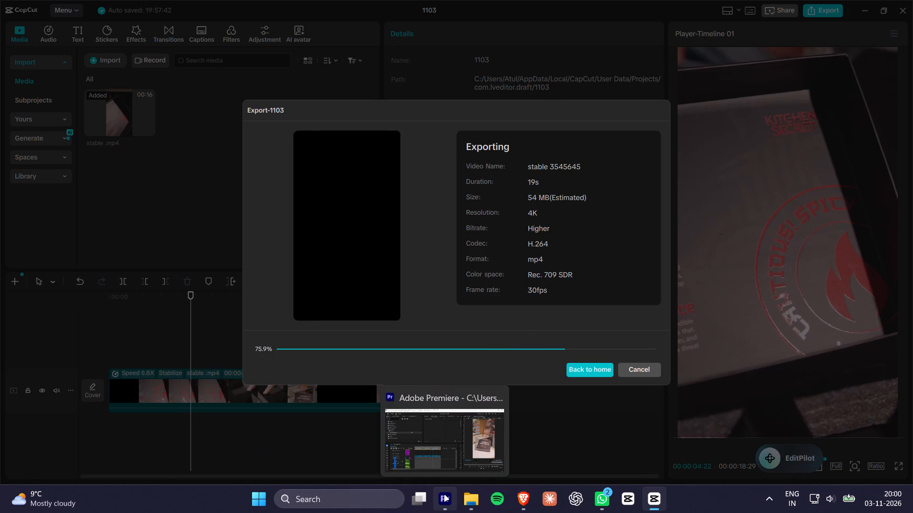
Switch to Premiere and undo the recent edits until the extra V2 clips and in/out range after the main edit are removed.
{"action": "left_click", "coordinate": [444, 429]}
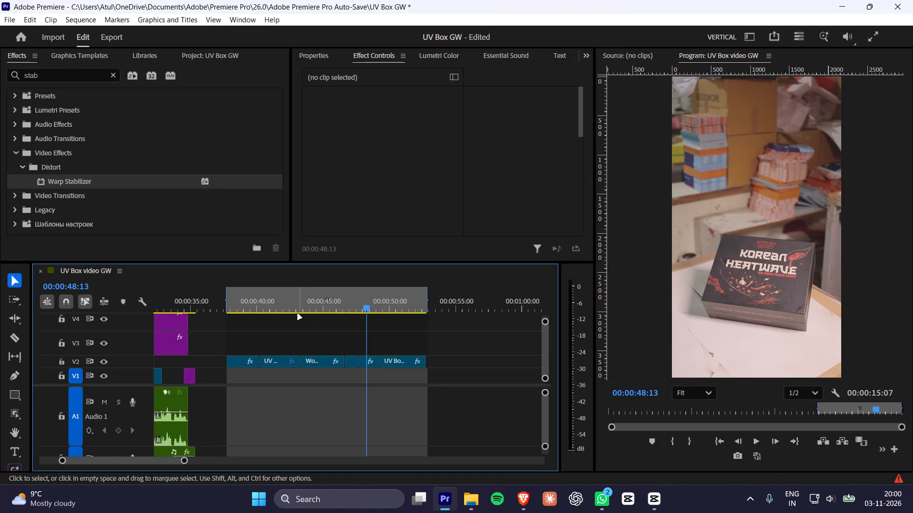
{"action": "left_click", "coordinate": [298, 345]}
{"action": "left_click", "coordinate": [382, 342]}
{"action": "left_click", "coordinate": [481, 346]}
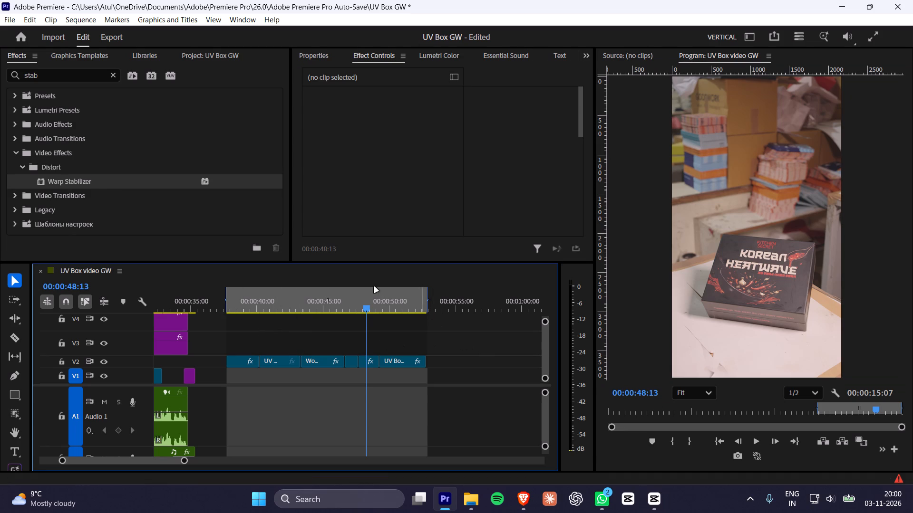
{"action": "right_click", "coordinate": [355, 299]}
{"action": "left_click", "coordinate": [399, 118]}
{"action": "key", "text": "ctrl+z"}
{"action": "key", "text": "ctrl+z"}
{"action": "key", "text": "ctrl+z"}
{"action": "key", "text": "ctrl+z"}
{"action": "key", "text": "ctrl+z"}
{"action": "key", "text": "ctrl+z"}
{"action": "key", "text": "ctrl+z"}
{"action": "key", "text": "ctrl+z"}
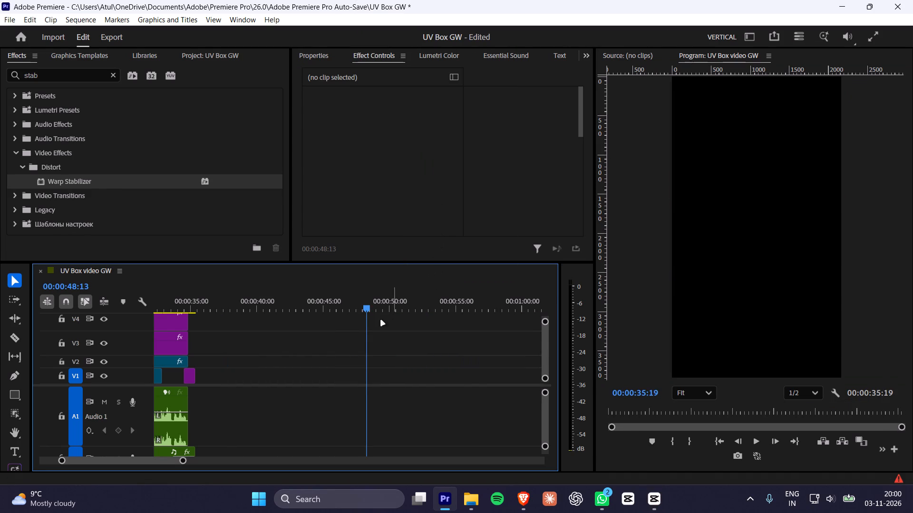
Move the playhead to the start of the UV Box video GW sequence.
{"action": "scroll", "coordinate": [312, 350], "scroll_direction": "down", "scroll_amount": 7, "text": "alt"}
{"action": "left_click_drag", "start_coordinate": [214, 299], "coordinate": [57, 313]}
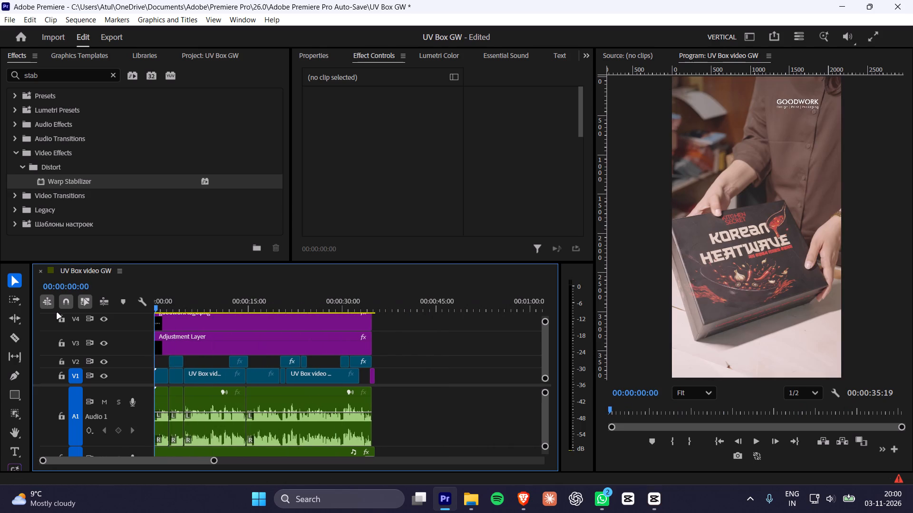
{"action": "left_click_drag", "start_coordinate": [159, 307], "coordinate": [91, 309]}
{"action": "scroll", "coordinate": [213, 331], "scroll_direction": "up", "scroll_amount": 3, "text": "alt"}
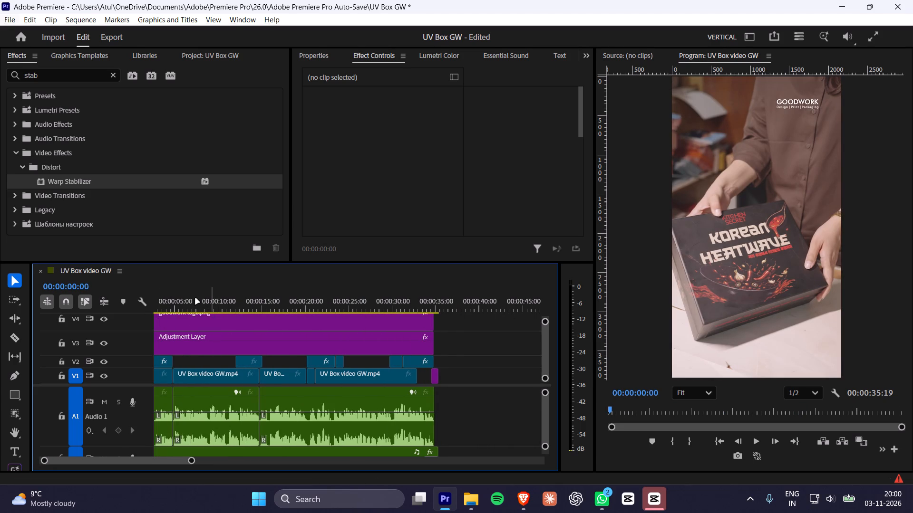
{"action": "left_click_drag", "start_coordinate": [185, 294], "coordinate": [0, 319]}
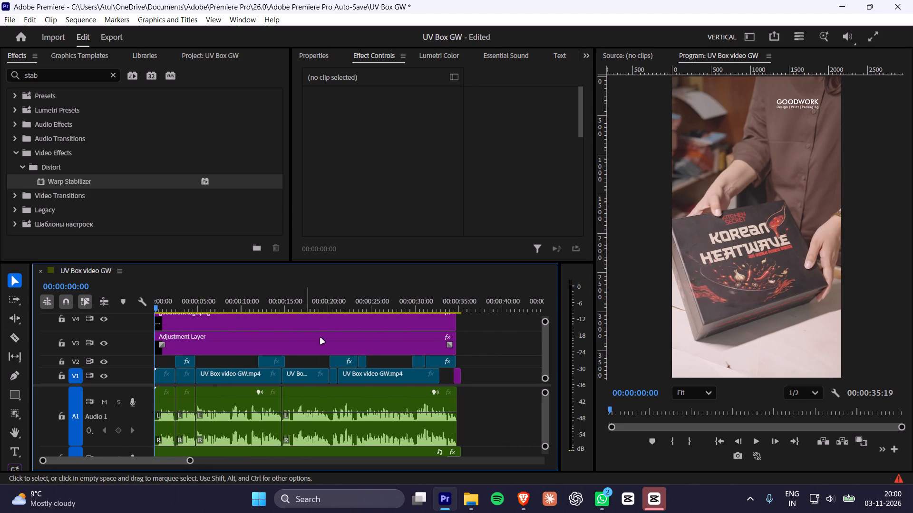
Switch to CapCut and close the finished export window.
{"action": "left_click", "coordinate": [660, 505]}
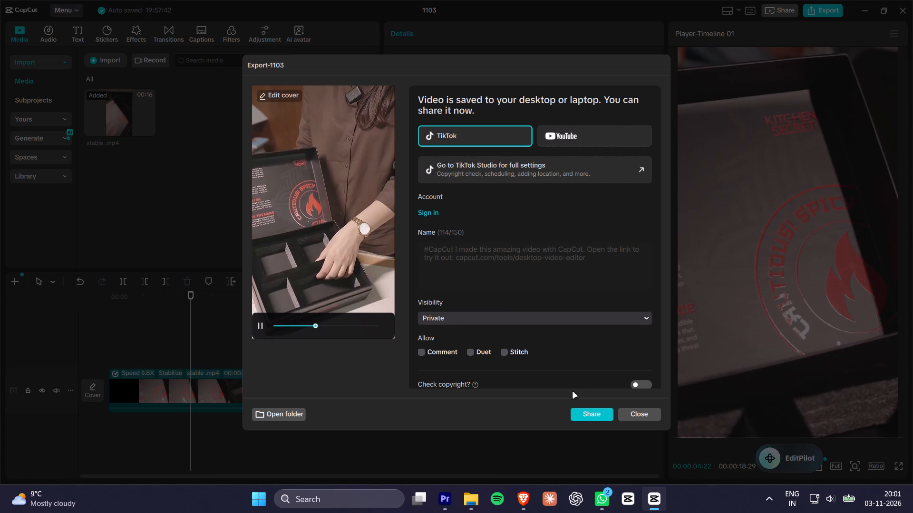
{"action": "left_click", "coordinate": [632, 414]}
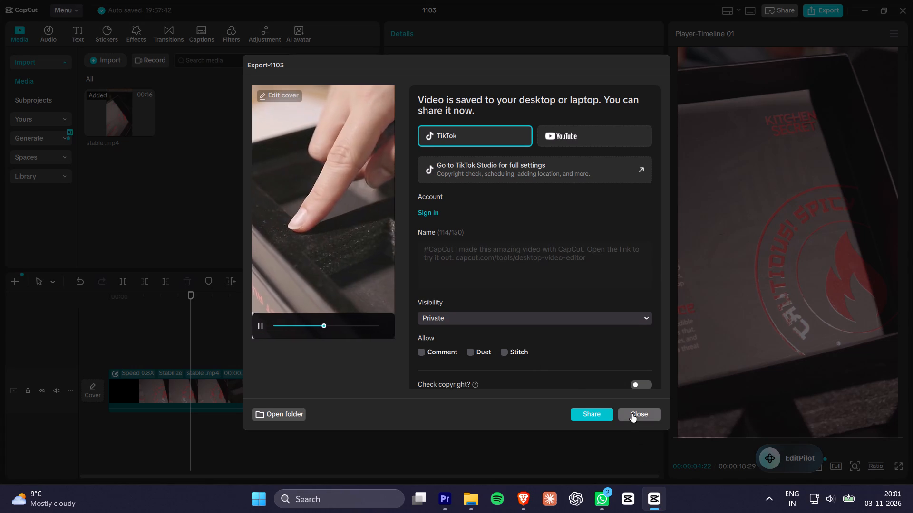
Delete the stable.mp4 clip from the CapCut timeline.
{"action": "left_click", "coordinate": [274, 300]}
{"action": "left_click_drag", "start_coordinate": [274, 300], "coordinate": [93, 305]}
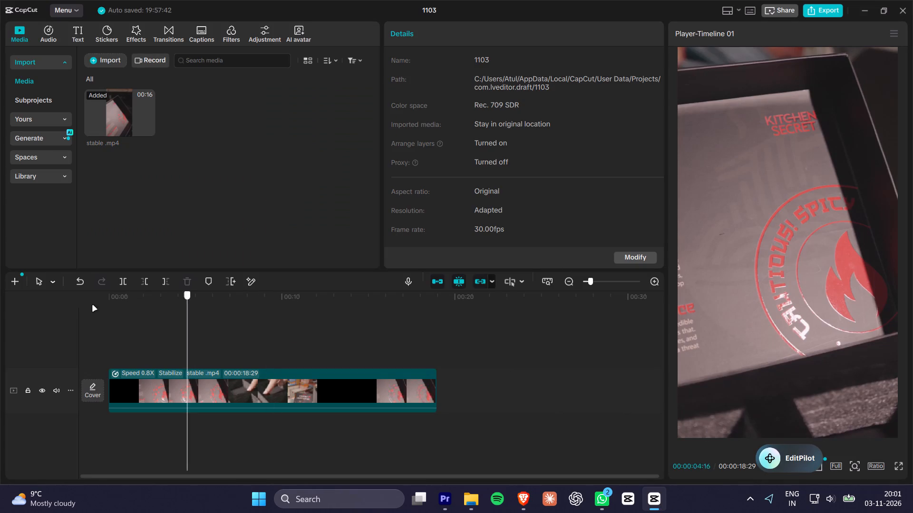
{"action": "left_click_drag", "start_coordinate": [93, 305], "coordinate": [14, 311]}
{"action": "left_click_drag", "start_coordinate": [454, 334], "coordinate": [291, 409]}
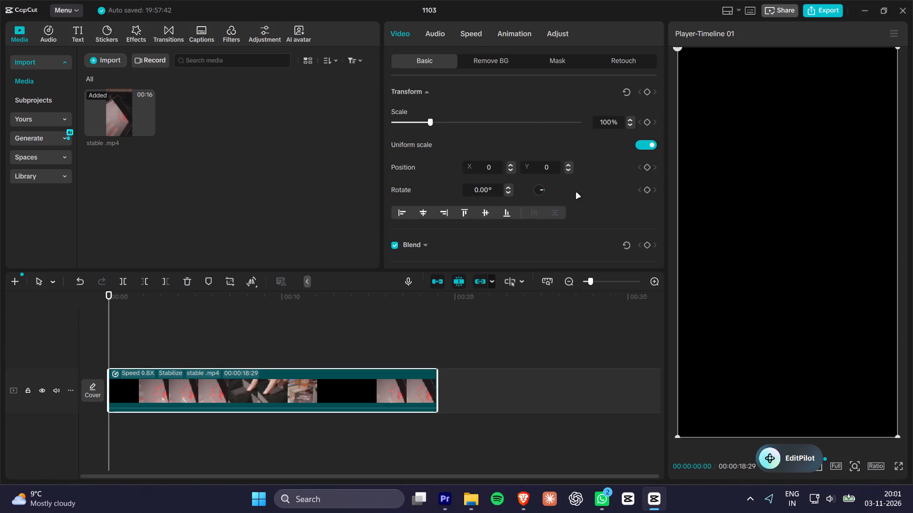
{"action": "key", "text": "Delete"}
Close the 1103 project and exit CapCut.
{"action": "left_click", "coordinate": [897, 14]}
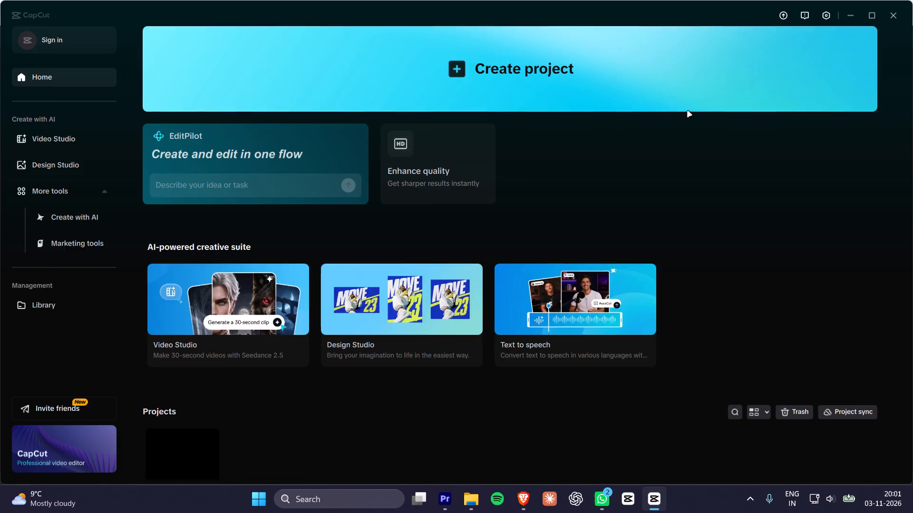
{"action": "left_click", "coordinate": [894, 16]}
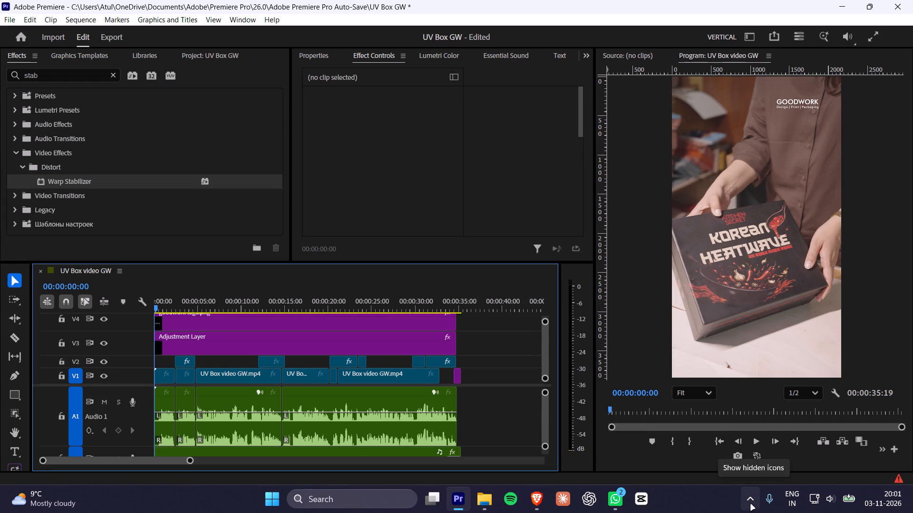
Quit the Proton VPN app running in the background.
{"action": "left_click", "coordinate": [751, 504]}
{"action": "right_click", "coordinate": [796, 446]}
{"action": "left_click", "coordinate": [832, 426]}
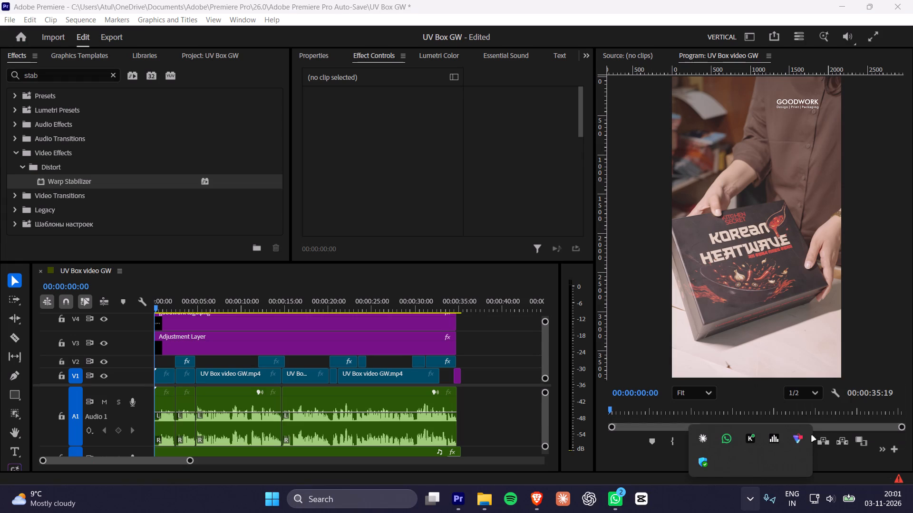
{"action": "right_click", "coordinate": [802, 442]}
{"action": "left_click", "coordinate": [889, 439]}
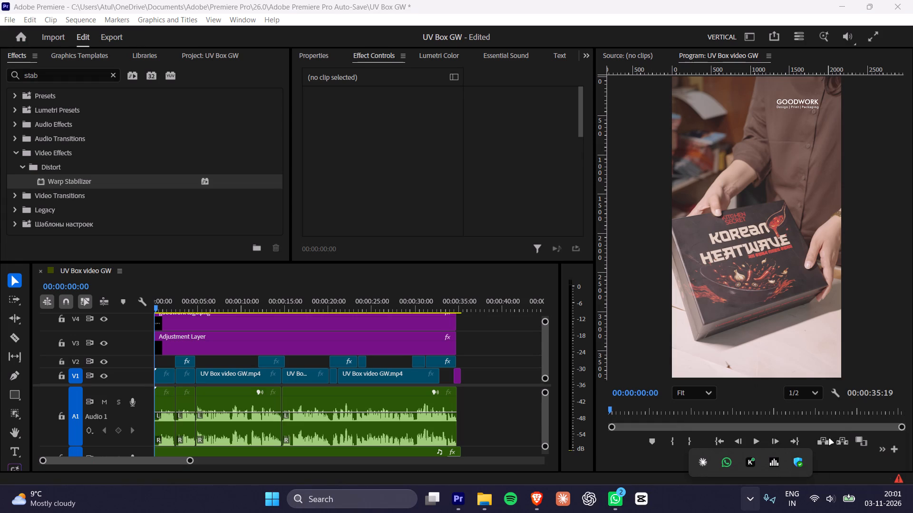
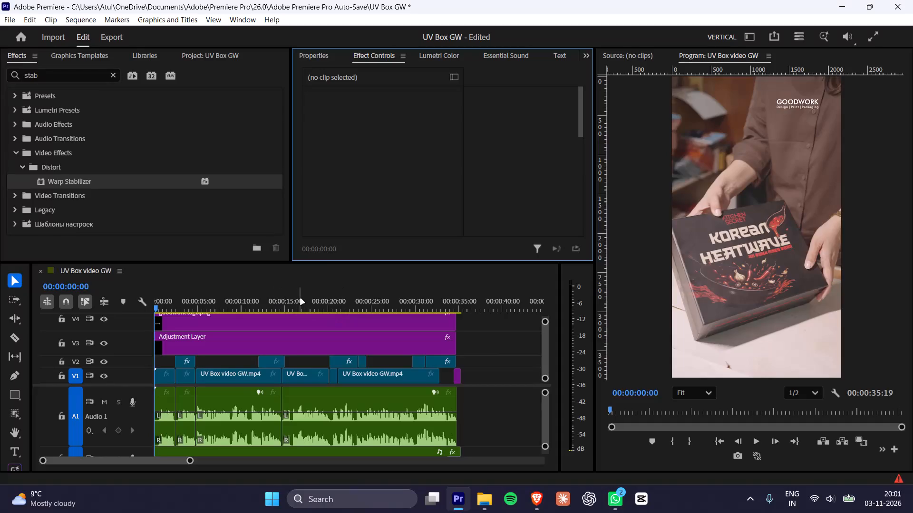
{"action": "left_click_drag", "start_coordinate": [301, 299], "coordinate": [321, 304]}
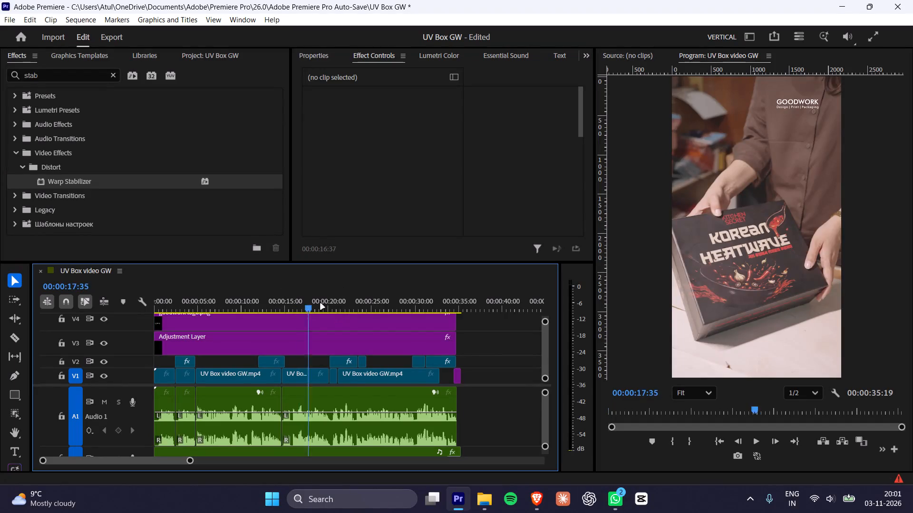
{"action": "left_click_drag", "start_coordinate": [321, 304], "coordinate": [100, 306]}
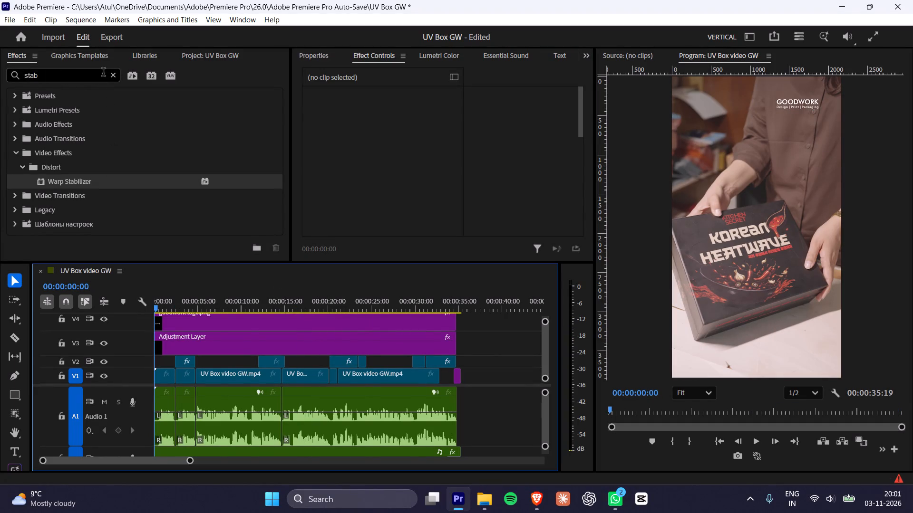
Clear the effects search and import the stable 3545645 video from the Desktop into the UV Box GW project.
{"action": "left_click", "coordinate": [113, 74]}
{"action": "left_click", "coordinate": [97, 61]}
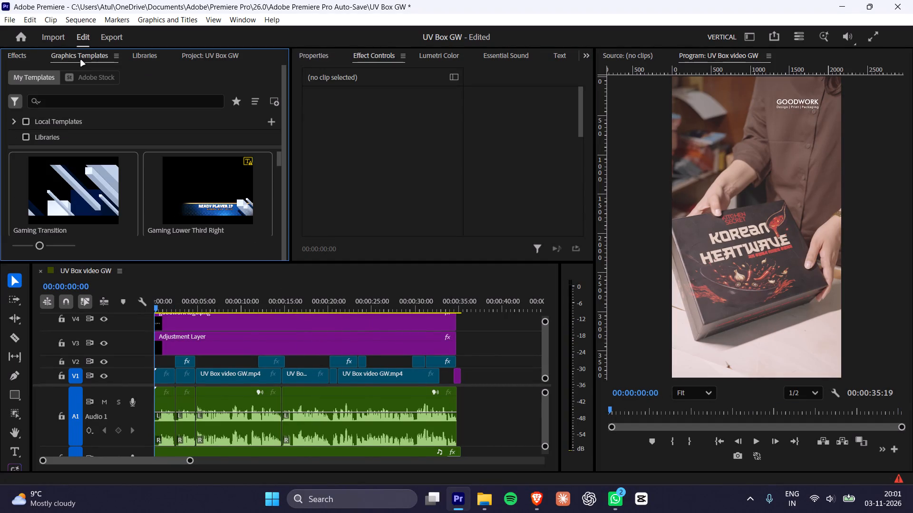
{"action": "left_click_drag", "start_coordinate": [170, 57], "coordinate": [162, 57]}
{"action": "left_click", "coordinate": [200, 57]}
{"action": "scroll", "coordinate": [256, 154], "scroll_direction": "down", "scroll_amount": 7}
{"action": "double_click", "coordinate": [222, 196]}
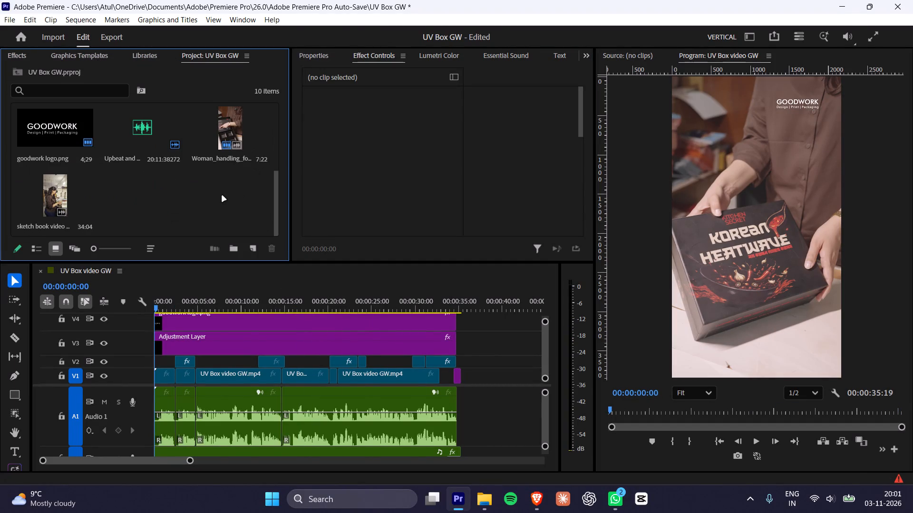
{"action": "left_click", "coordinate": [49, 173]}
{"action": "left_click", "coordinate": [43, 153]}
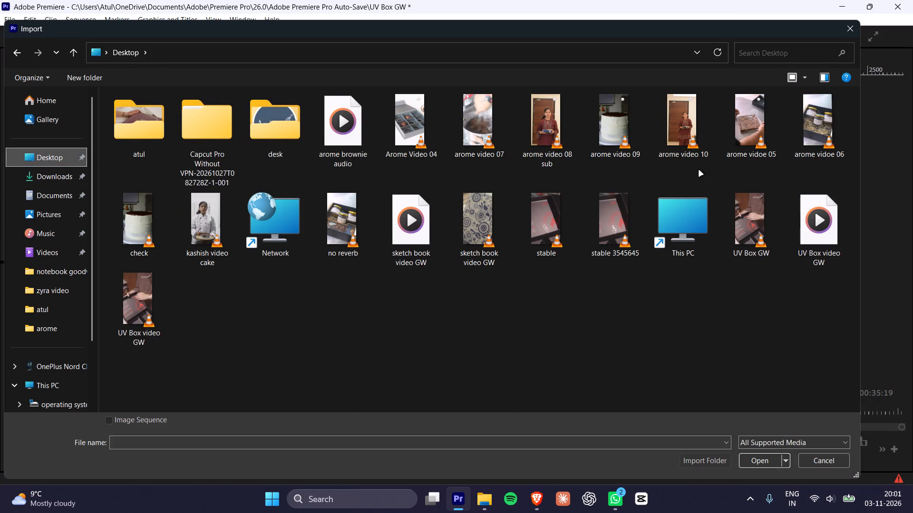
{"action": "double_click", "coordinate": [605, 224]}
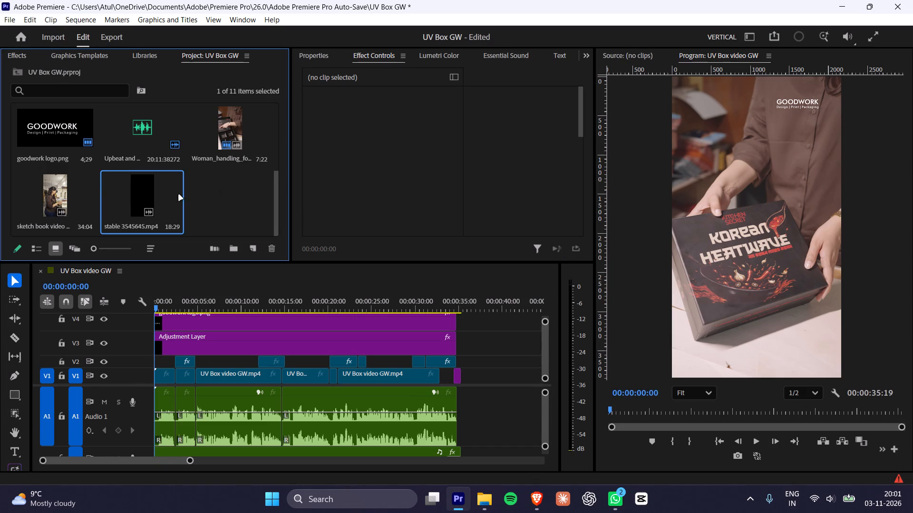
Place stable 3545645.mp4 on tracks V1 and A1 after the existing edit, starting at about 00:00:37:19.
{"action": "left_click_drag", "start_coordinate": [131, 200], "coordinate": [480, 369]}
Cut the stable 3545645.mp4 clip at 00:00:37:28, just after its black opening frames.
{"action": "left_click", "coordinate": [481, 304]}
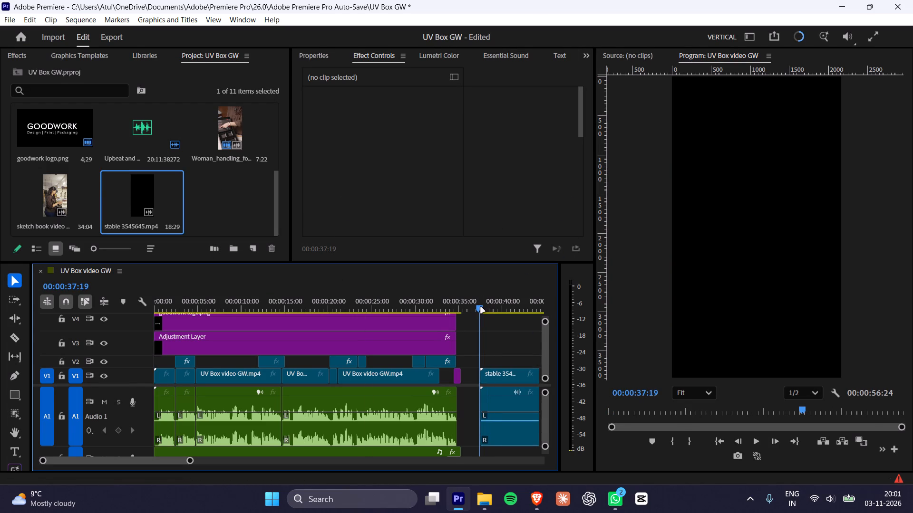
{"action": "key", "text": "Right"}
{"action": "key", "text": "Right"}
{"action": "key", "text": "Right"}
{"action": "key", "text": "Right"}
{"action": "key", "text": "Right"}
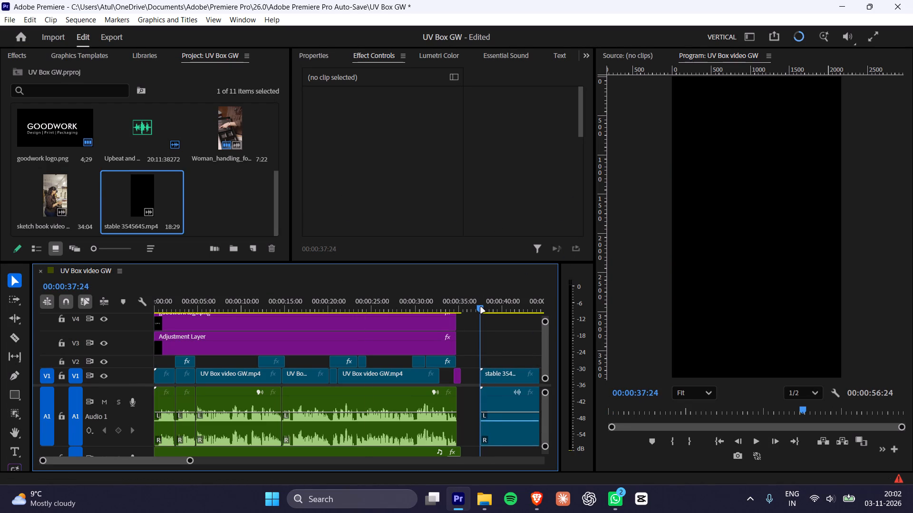
{"action": "key", "text": "Right"}
{"action": "key", "text": "Right"}
{"action": "key", "text": "Right"}
{"action": "key", "text": "Right"}
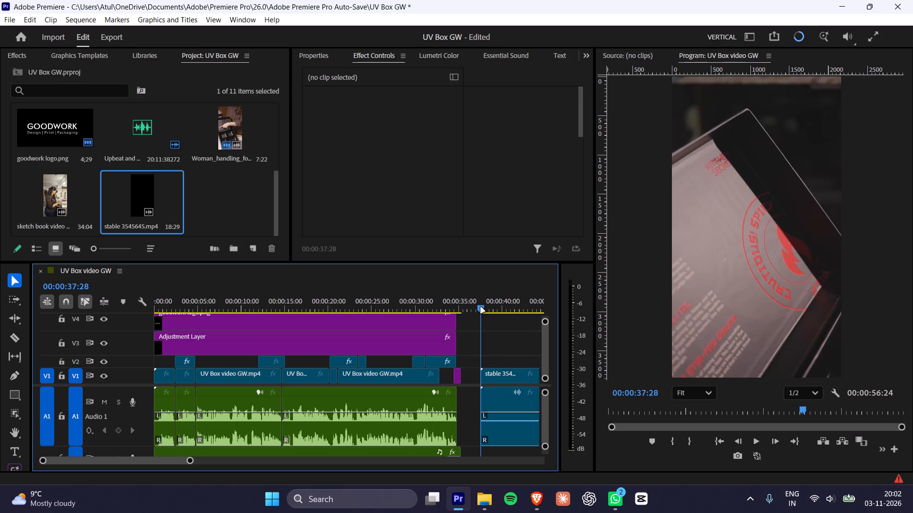
{"action": "key", "text": "ctrl+b"}
{"action": "key", "text": "ctrl+k"}
Step through and play the opening of the stable 3545645.mp4 clip to review its first shot.
{"action": "key", "text": "Right"}
{"action": "key", "text": "Right"}
{"action": "key", "text": "Right"}
{"action": "key", "text": "Right"}
{"action": "key", "text": "Right"}
{"action": "key", "text": "Right"}
{"action": "key", "text": "Right"}
{"action": "key", "text": "Right"}
{"action": "key", "text": "Right"}
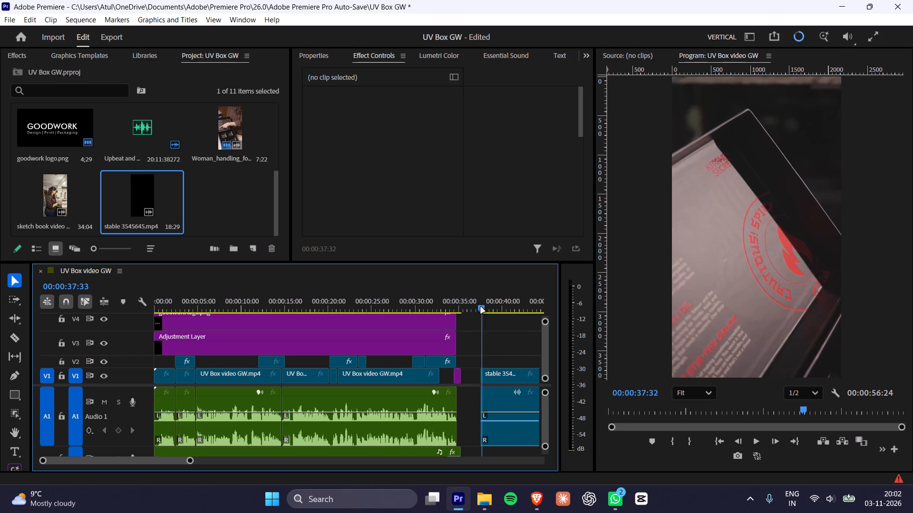
{"action": "key", "text": "space"}
{"action": "scroll", "coordinate": [511, 359], "scroll_direction": "up", "scroll_amount": 3, "text": "alt"}
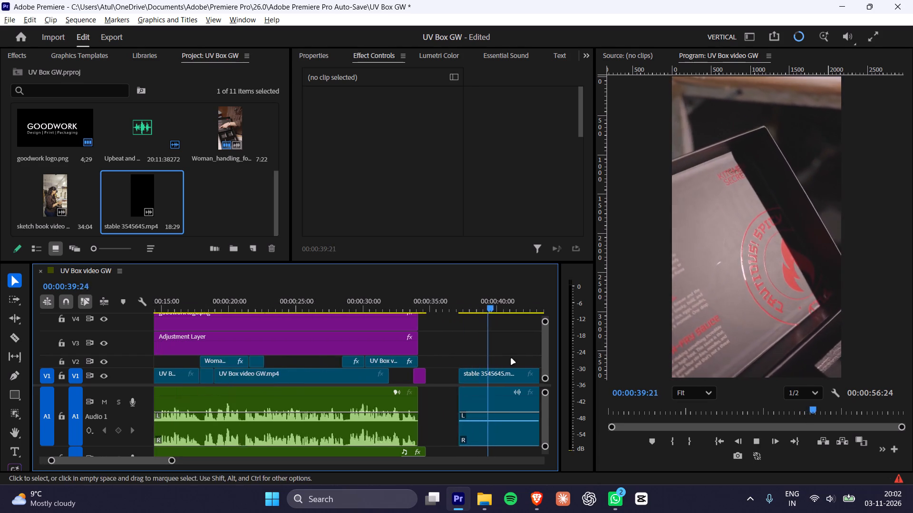
{"action": "scroll", "coordinate": [511, 359], "scroll_direction": "up", "scroll_amount": 14, "text": "alt"}
{"action": "key", "text": "space"}
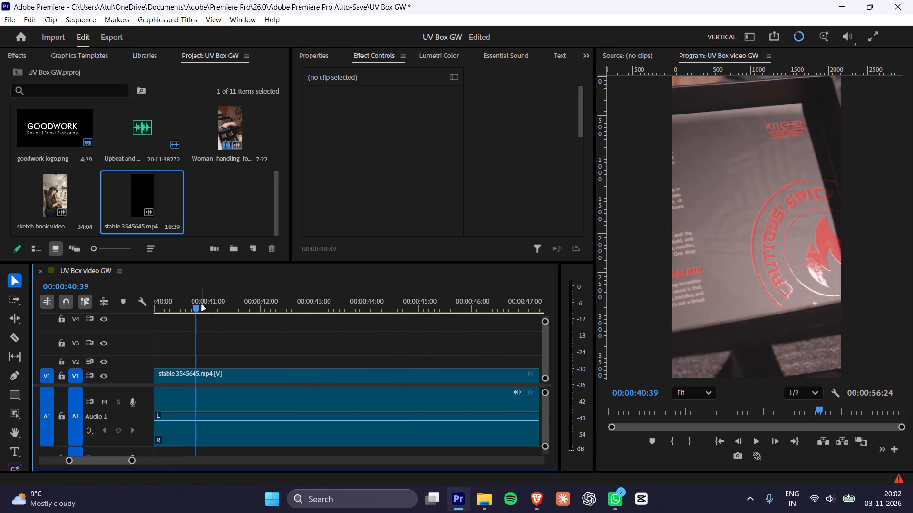
Delete the short black piece before the cut at the head of stable 3545645.mp4.
{"action": "left_click_drag", "start_coordinate": [202, 305], "coordinate": [228, 317]}
{"action": "left_click_drag", "start_coordinate": [282, 321], "coordinate": [289, 390]}
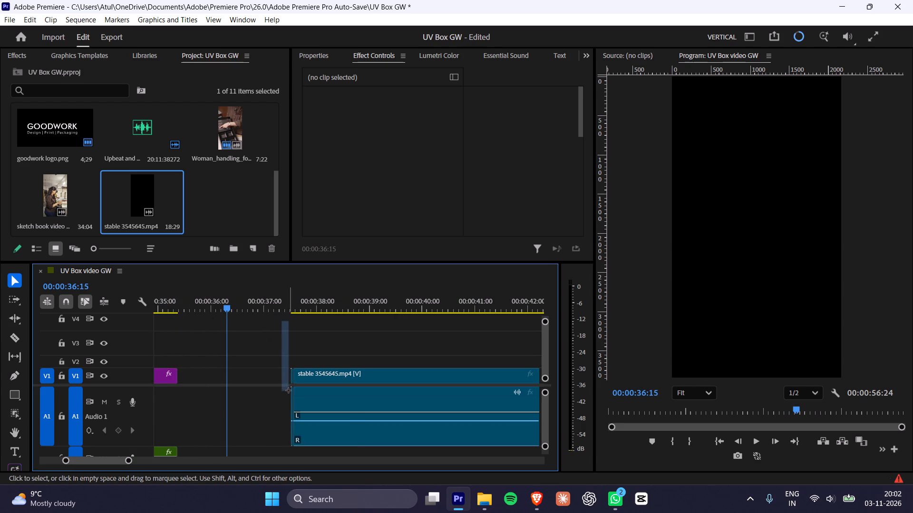
{"action": "left_click_drag", "start_coordinate": [289, 390], "coordinate": [292, 394]}
{"action": "key", "text": "Delete"}
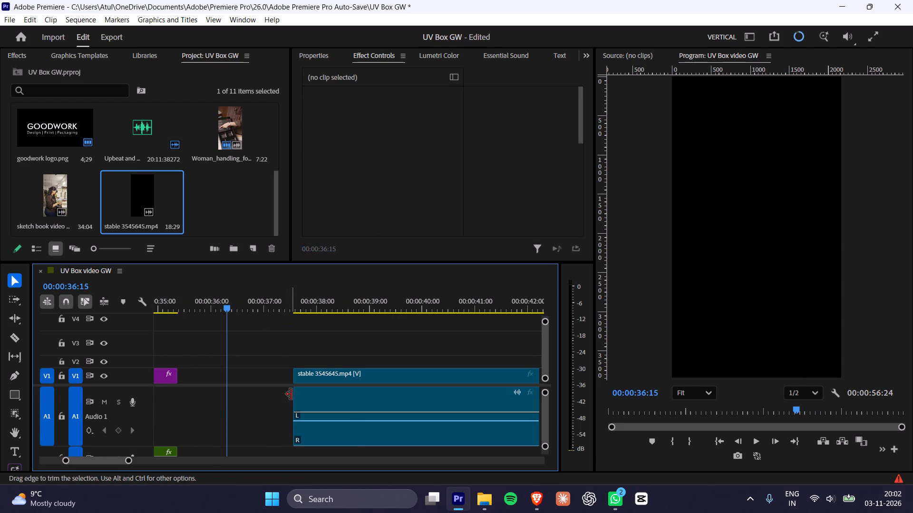
Cut stable 3545645.mp4 at 00:00:40:31, the frame where the picture jumps to the next box-lid shot.
{"action": "left_click_drag", "start_coordinate": [366, 290], "coordinate": [470, 315]}
{"action": "scroll", "coordinate": [456, 347], "scroll_direction": "down", "scroll_amount": 4, "text": "alt"}
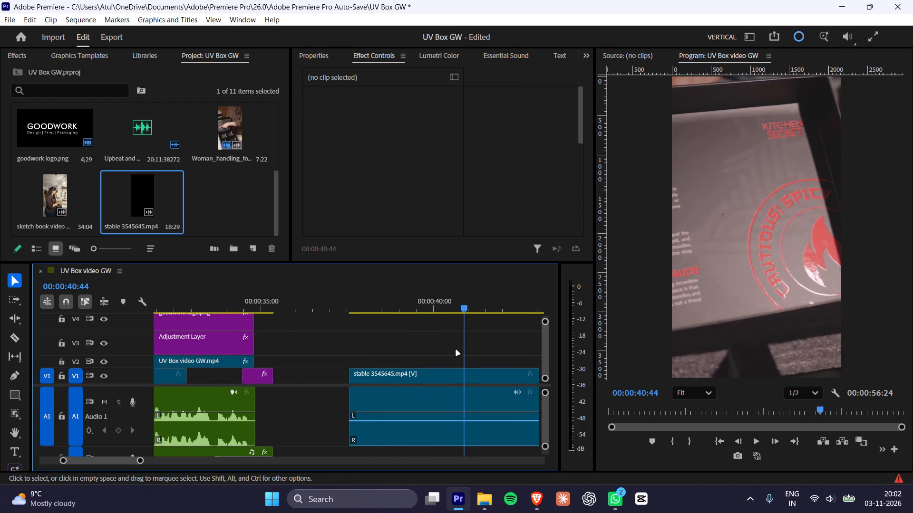
{"action": "key", "text": "Left"}
{"action": "key", "text": "Left"}
{"action": "key", "text": "Left"}
{"action": "key", "text": "Left"}
{"action": "key", "text": "Left"}
{"action": "key", "text": "Left"}
{"action": "key", "text": "Left"}
{"action": "key", "text": "Left"}
{"action": "key", "text": "Left"}
{"action": "key", "text": "Left"}
{"action": "key", "text": "Left"}
{"action": "key", "text": "Left"}
{"action": "key", "text": "Left"}
{"action": "key", "text": "Left"}
{"action": "key", "text": "Left"}
{"action": "key", "text": "Left"}
{"action": "key", "text": "Left"}
{"action": "key", "text": "Left"}
{"action": "key", "text": "Left"}
{"action": "key", "text": "Left"}
{"action": "key", "text": "Left"}
{"action": "key", "text": "Left"}
{"action": "key", "text": "Left"}
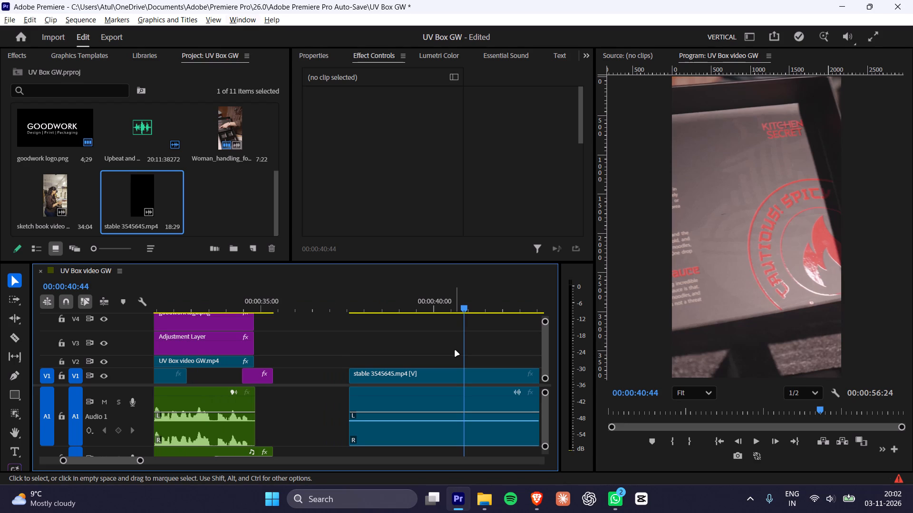
{"action": "double_click", "coordinate": [455, 351]}
{"action": "left_click", "coordinate": [455, 306]}
{"action": "left_click", "coordinate": [460, 308]}
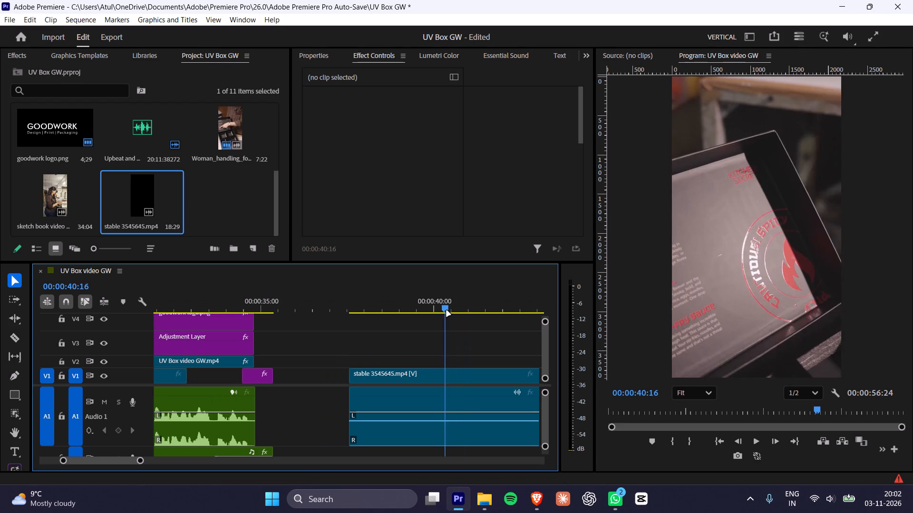
{"action": "key", "text": "Left"}
{"action": "key", "text": "Left"}
{"action": "key", "text": "Left"}
{"action": "key", "text": "Left"}
{"action": "key", "text": "Left"}
{"action": "key", "text": "Left"}
{"action": "key", "text": "Left"}
{"action": "key", "text": "Left"}
{"action": "key", "text": "Left"}
{"action": "key", "text": "Left"}
{"action": "key", "text": "Left"}
{"action": "key", "text": "Left"}
{"action": "key", "text": "Left"}
{"action": "key", "text": "Left"}
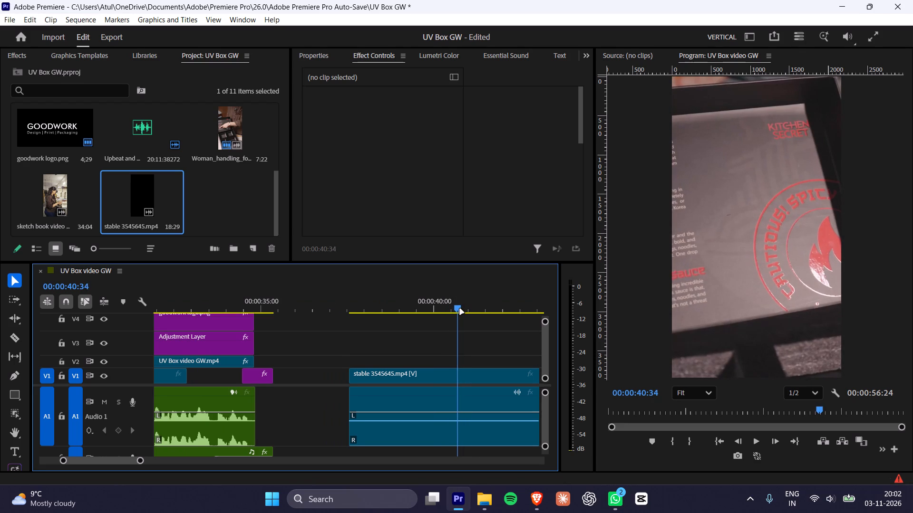
{"action": "key", "text": "Right"}
{"action": "key", "text": "Right"}
{"action": "key", "text": "Right"}
{"action": "key", "text": "Right"}
{"action": "key", "text": "Right"}
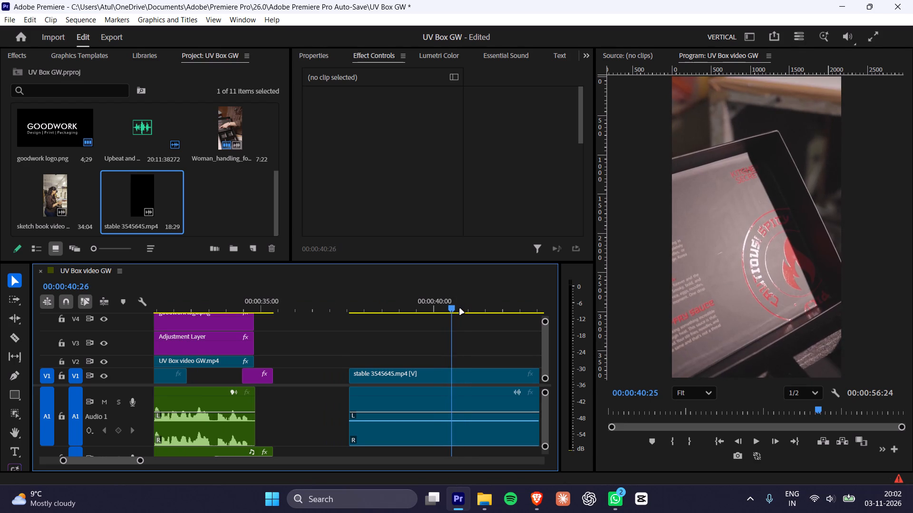
{"action": "key", "text": "Right"}
{"action": "key", "text": "Right"}
{"action": "key", "text": "Right"}
{"action": "key", "text": "Right"}
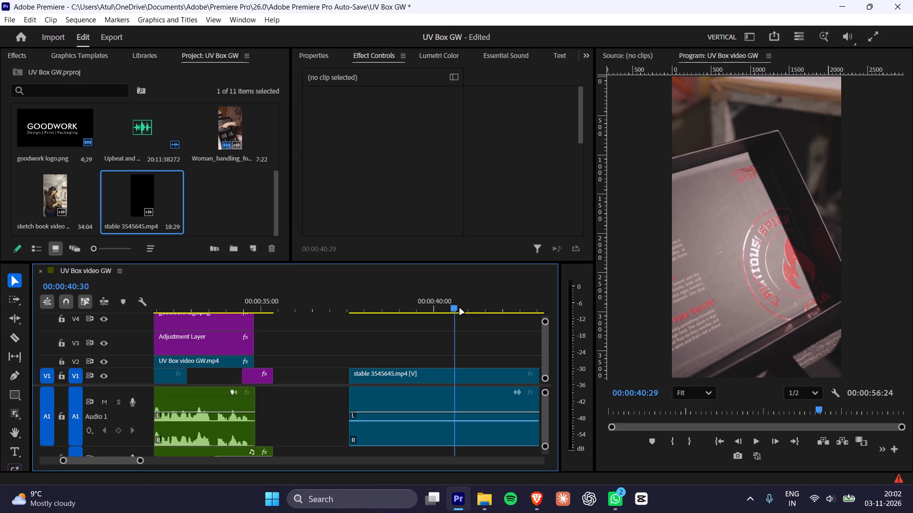
{"action": "key", "text": "Left"}
{"action": "key", "text": "Right"}
{"action": "key", "text": "Left"}
{"action": "key", "text": "Right"}
{"action": "key", "text": "Right"}
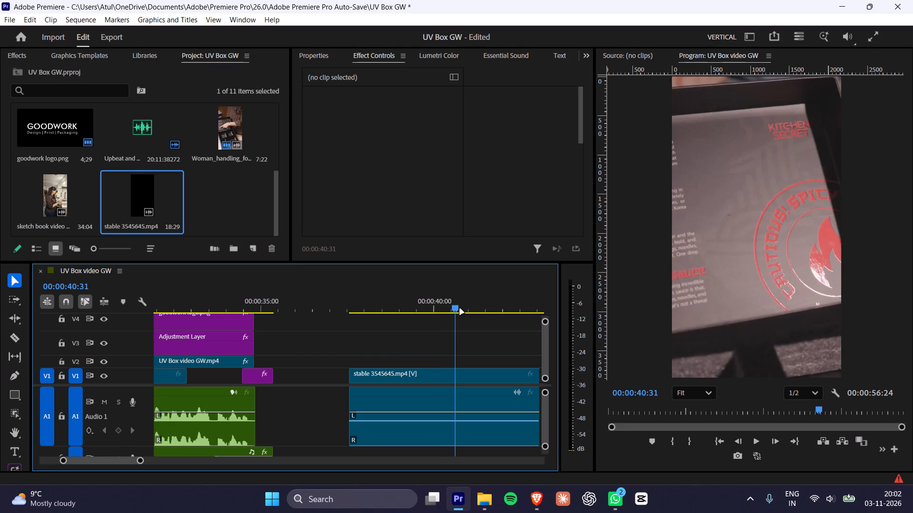
{"action": "key", "text": "Right"}
{"action": "key", "text": "Left"}
{"action": "key", "text": "Left"}
{"action": "key", "text": "Right"}
{"action": "key", "text": "ctrl+k"}
Cut stable 3545645.mp4 again three frames earlier, at 00:00:40:28.
{"action": "key", "text": "Left"}
{"action": "key", "text": "Left"}
{"action": "key", "text": "Left"}
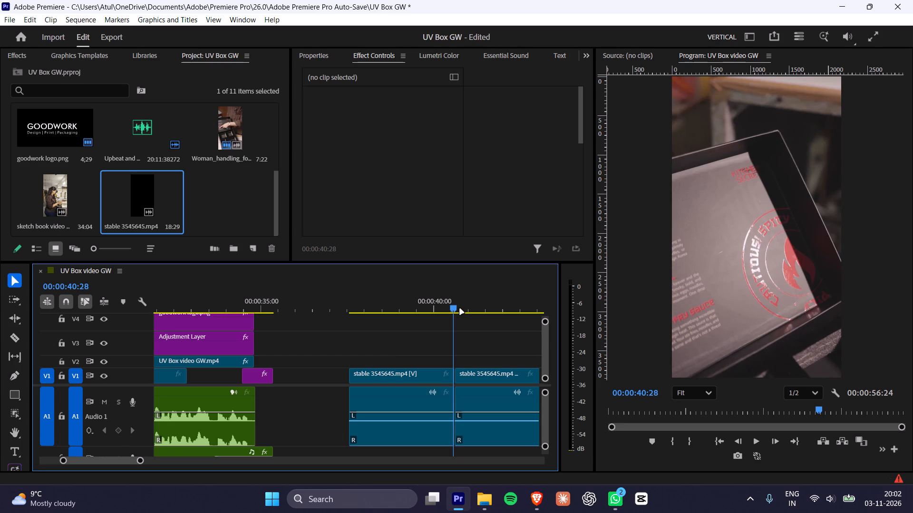
{"action": "key", "text": "ctrl+k"}
Delete the three-frame piece between the two cuts in stable 3545645.mp4, leaving the gap open.
{"action": "scroll", "coordinate": [437, 395], "scroll_direction": "up", "scroll_amount": 17, "text": "alt"}
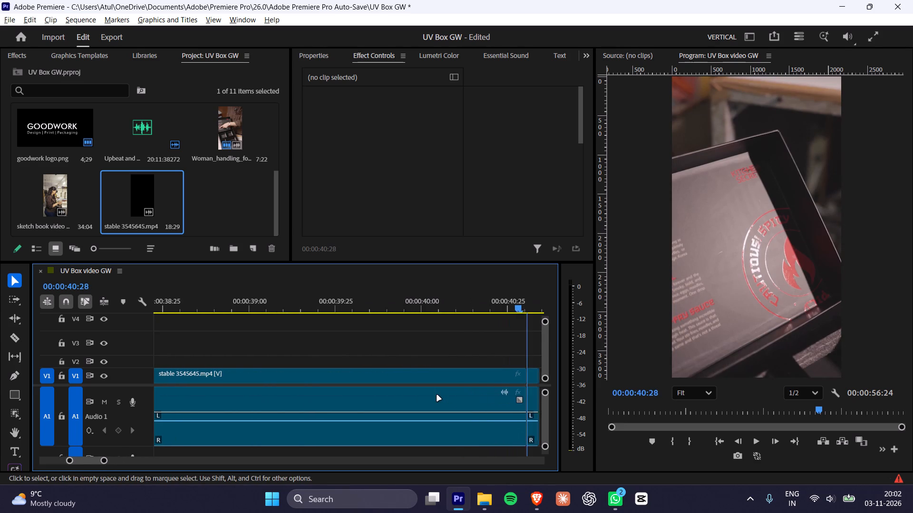
{"action": "scroll", "coordinate": [437, 395], "scroll_direction": "up", "scroll_amount": 2, "text": "alt"}
{"action": "scroll", "coordinate": [473, 345], "scroll_direction": "down", "scroll_amount": 4, "text": "ctrl"}
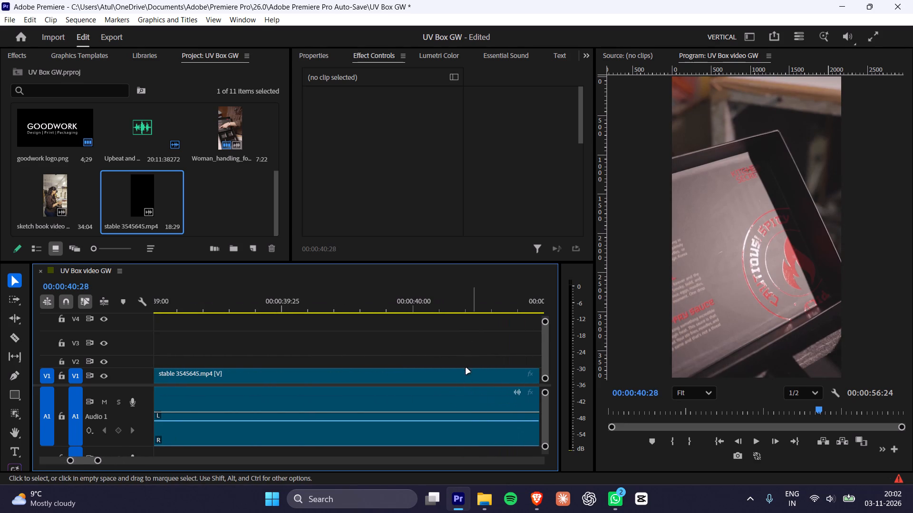
{"action": "scroll", "coordinate": [378, 386], "scroll_direction": "down", "scroll_amount": 3, "text": "ctrl"}
{"action": "scroll", "coordinate": [300, 372], "scroll_direction": "down", "scroll_amount": 7, "text": "shift"}
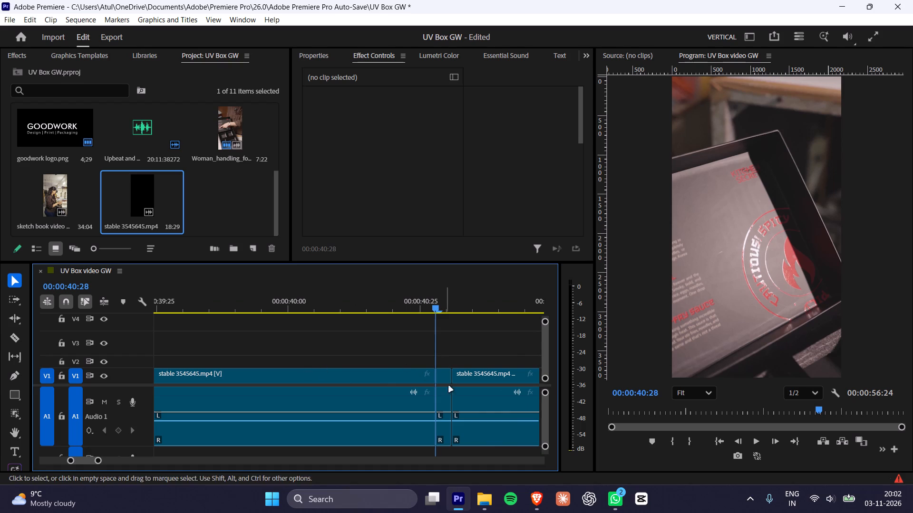
{"action": "left_click", "coordinate": [449, 387]}
{"action": "left_click", "coordinate": [444, 379]}
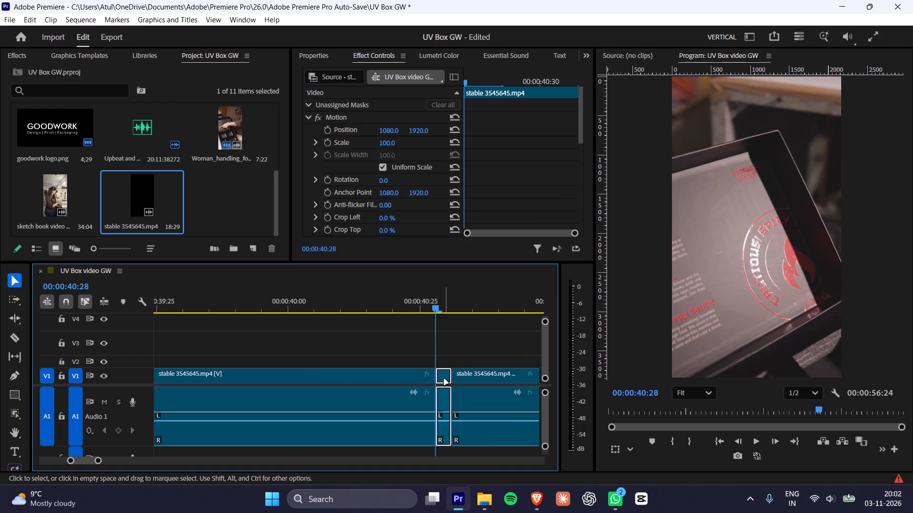
{"action": "key", "text": "Delete"}
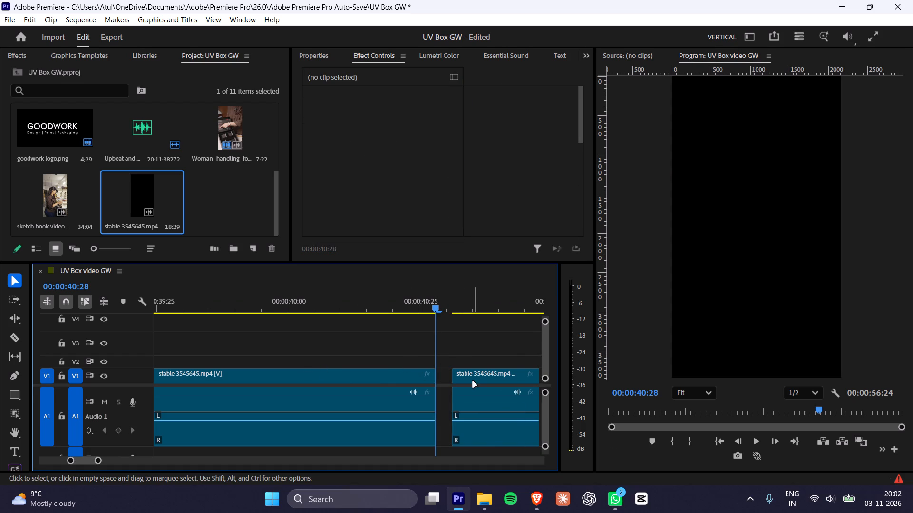
Cut stable 3545645.mp4 at 00:00:44:26, just before the picture changes from the box-lid close-up to the hand over the open box.
{"action": "left_click_drag", "start_coordinate": [447, 306], "coordinate": [485, 320]}
{"action": "key", "text": "space"}
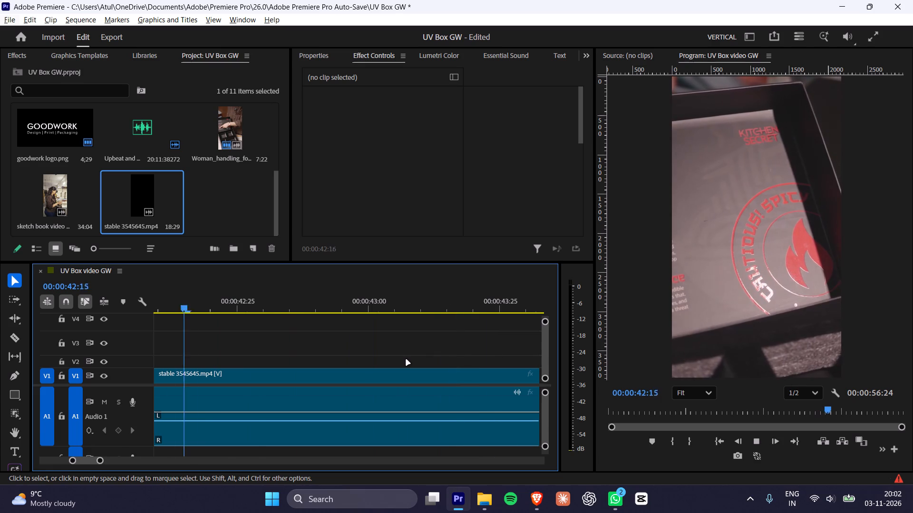
{"action": "key", "text": "space"}
{"action": "key", "text": "space"}
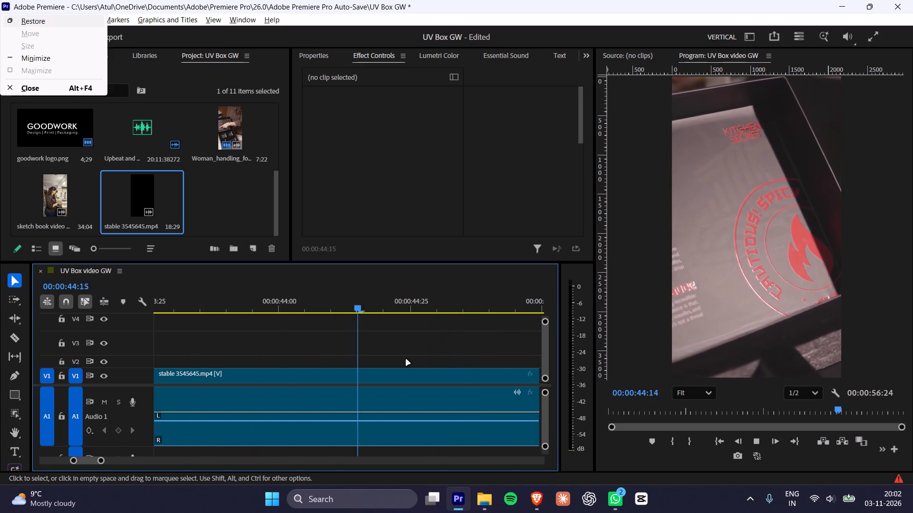
{"action": "key", "text": "space"}
{"action": "left_click", "coordinate": [375, 340]}
{"action": "left_click_drag", "start_coordinate": [281, 301], "coordinate": [188, 310]}
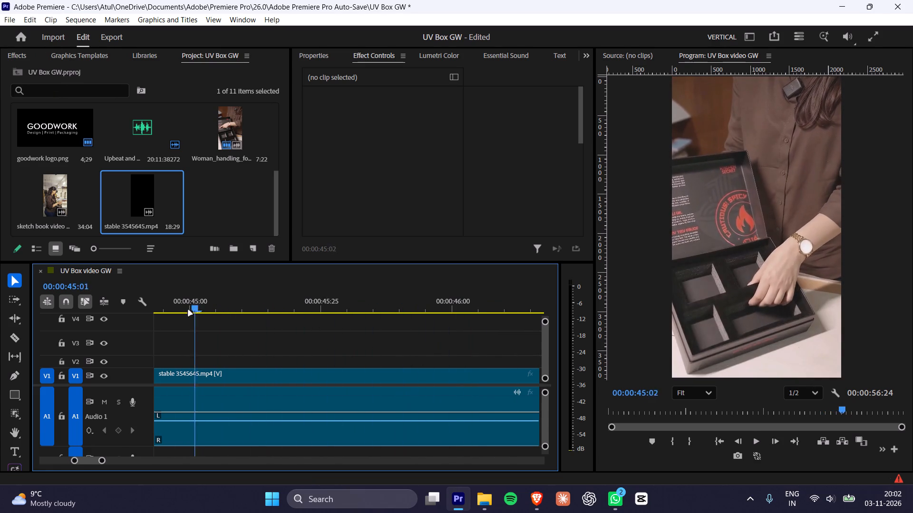
{"action": "left_click_drag", "start_coordinate": [188, 310], "coordinate": [364, 333]}
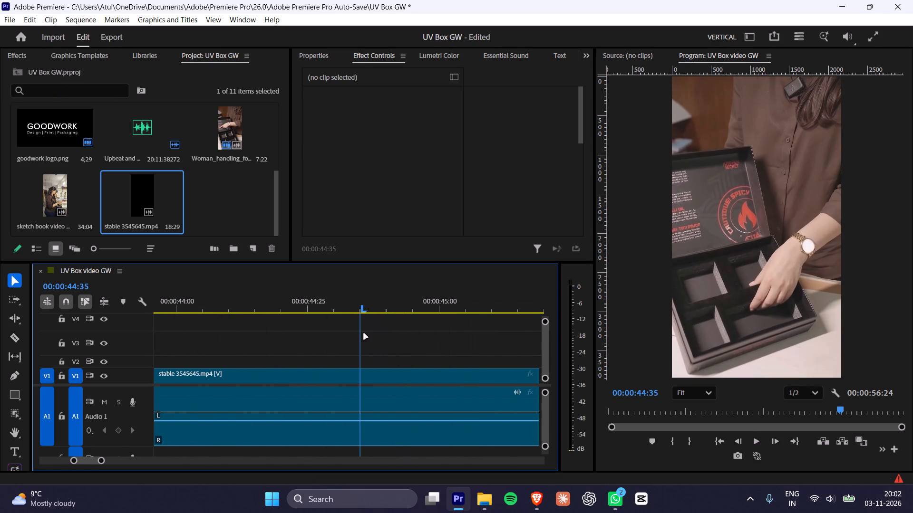
{"action": "left_click_drag", "start_coordinate": [364, 333], "coordinate": [317, 339]}
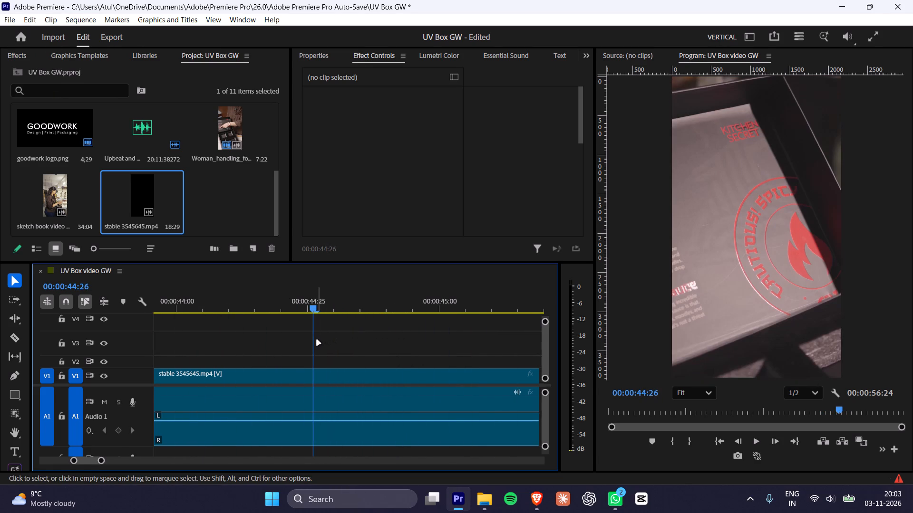
{"action": "key", "text": "Right"}
{"action": "key", "text": "Right"}
{"action": "key", "text": "Left"}
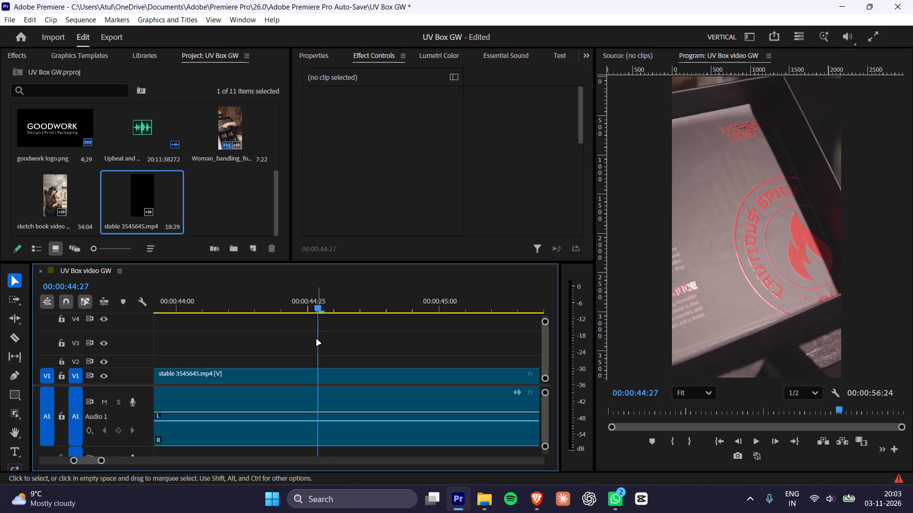
{"action": "key", "text": "Left"}
{"action": "key", "text": "Left"}
{"action": "key", "text": "Right"}
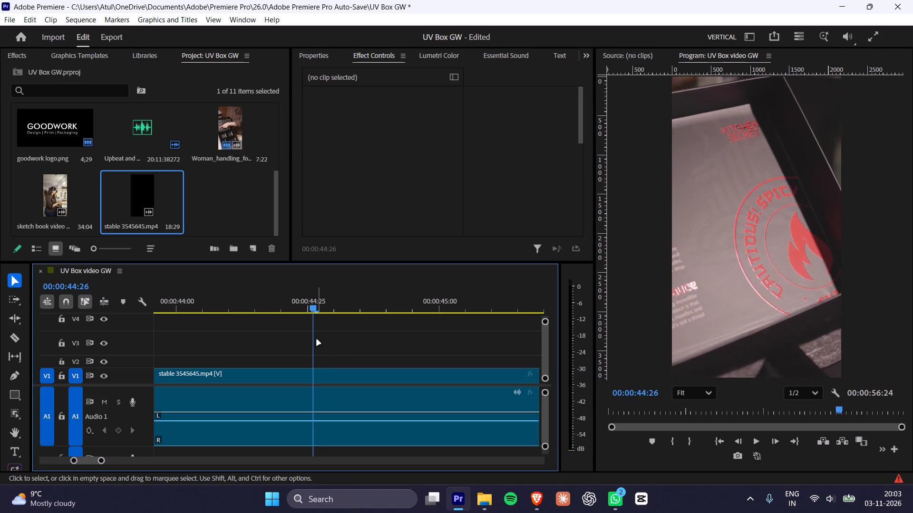
{"action": "key", "text": "ctrl+k"}
Cut stable 3545645.mp4 again three frames further on, at 00:00:44:29.
{"action": "key", "text": "Right"}
{"action": "key", "text": "Right"}
{"action": "key", "text": "Right"}
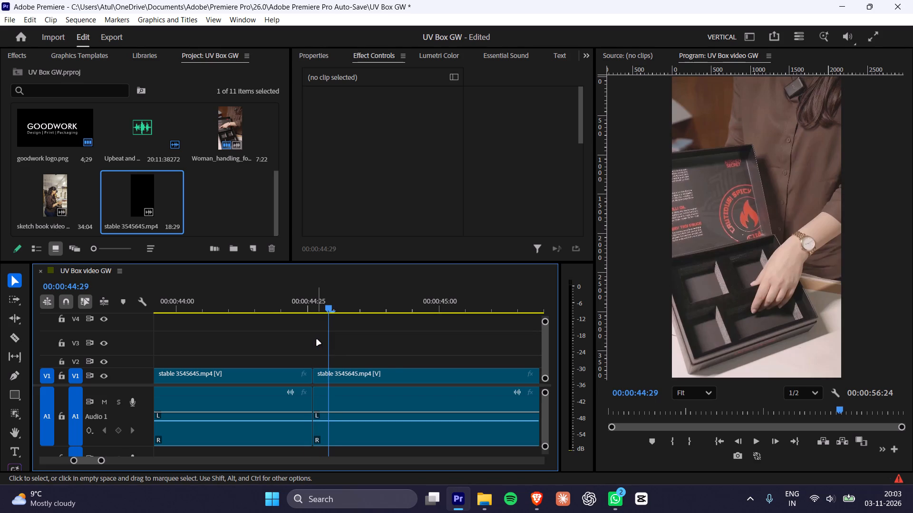
{"action": "key", "text": "ctrl+k"}
Delete the three-frame piece between the two new cuts in stable 3545645.mp4, leaving the gap open.
{"action": "left_click", "coordinate": [323, 382]}
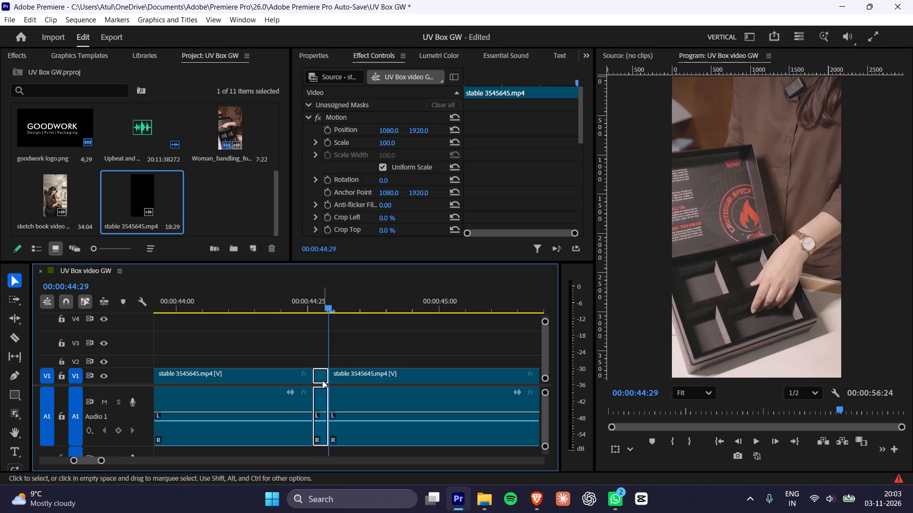
{"action": "key", "text": "Delete"}
Play the last piece of stable 3545645.mp4 from 00:00:44:29 to review the open-box footage.
{"action": "key", "text": "space"}
{"action": "scroll", "coordinate": [335, 387], "scroll_direction": "down", "scroll_amount": 15, "text": "alt"}
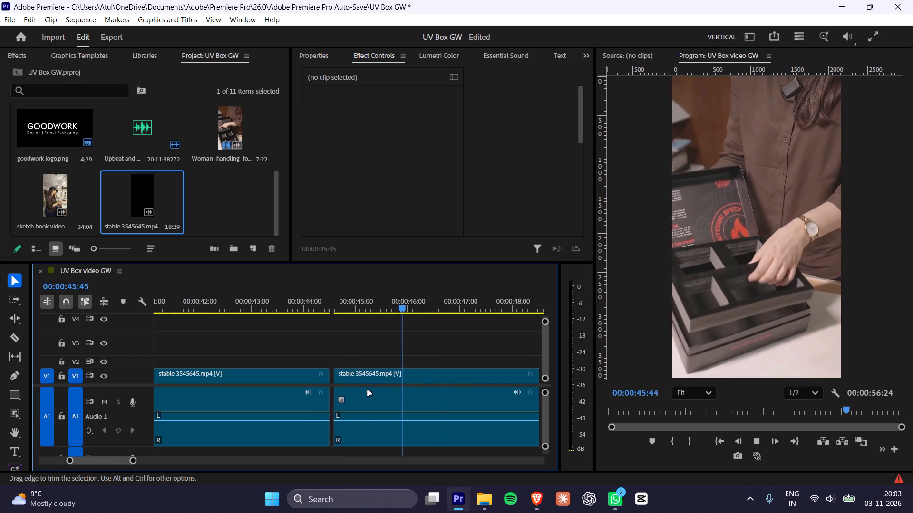
{"action": "key", "text": "space"}
{"action": "key", "text": "space"}
{"action": "scroll", "coordinate": [373, 384], "scroll_direction": "down", "scroll_amount": 3, "text": "alt"}
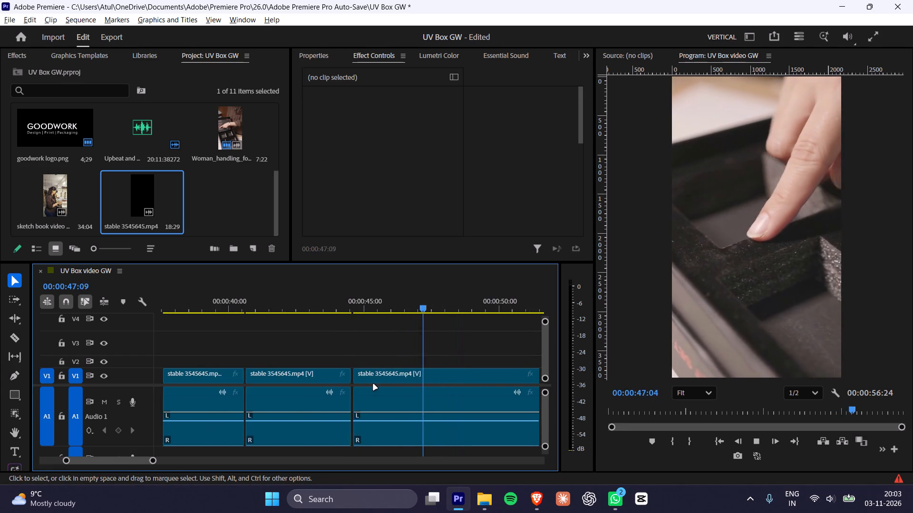
{"action": "scroll", "coordinate": [373, 384], "scroll_direction": "down", "scroll_amount": 8, "text": "alt"}
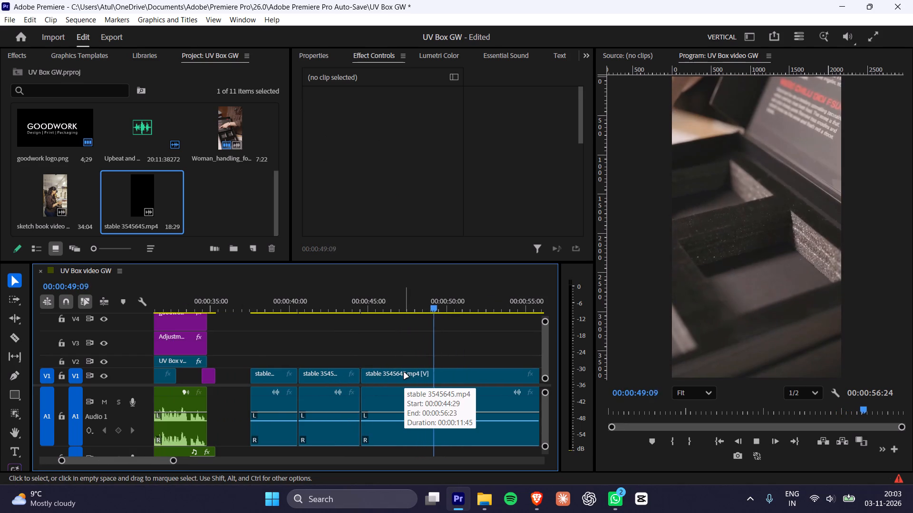
{"action": "key", "text": "space"}
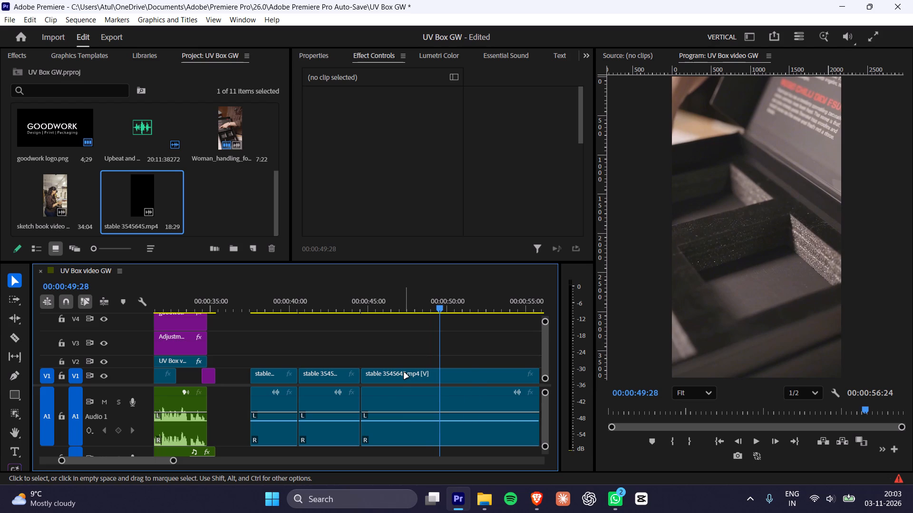
Save the UV Box GW project and close Premiere.
{"action": "key", "text": "ctrl+s"}
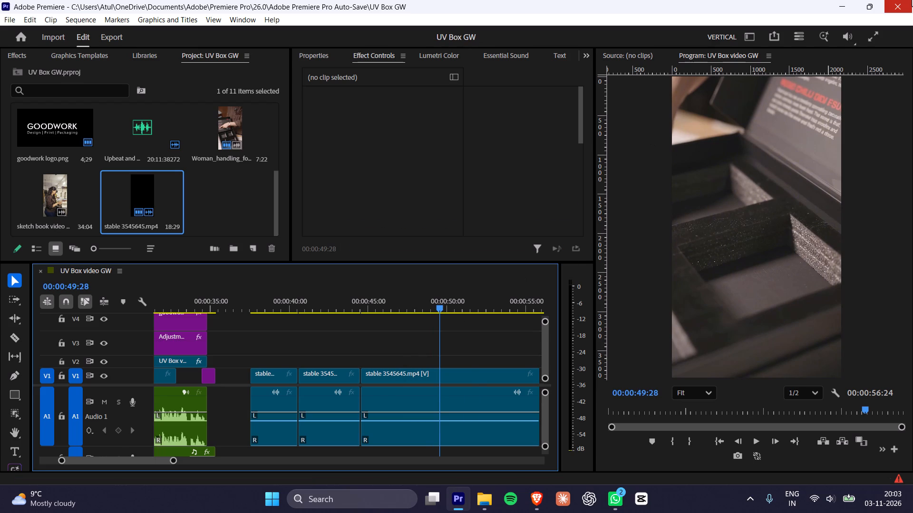
{"action": "left_click", "coordinate": [912, 0]}
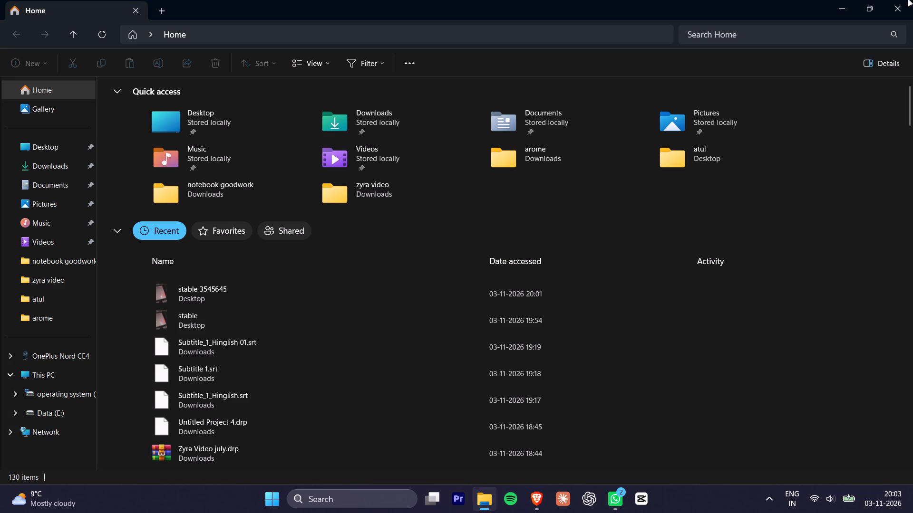